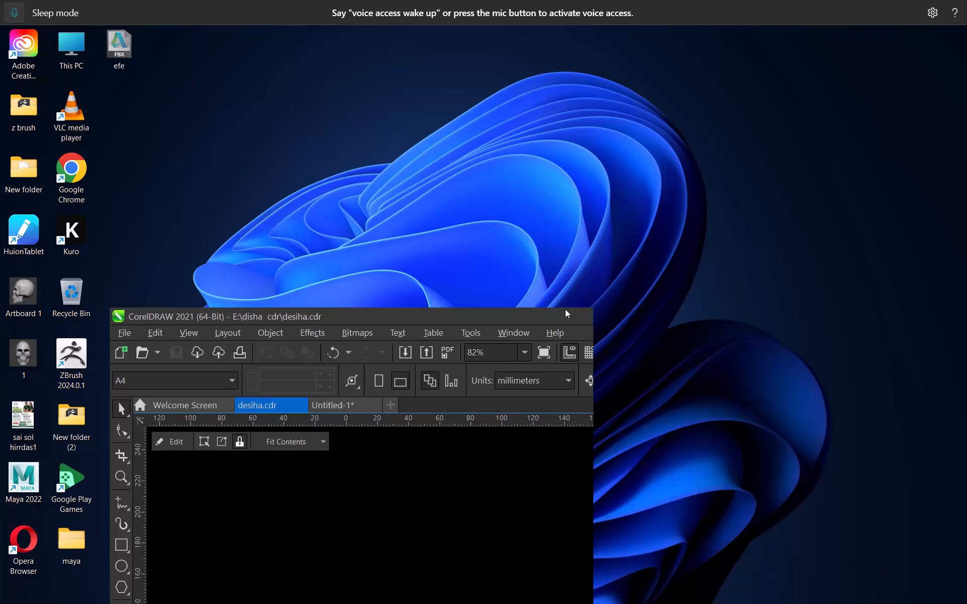
Bring the CorelDRAW window with desiha.cdr to the front, filling the screen.
{"action": "left_click", "coordinate": [560, 315]}
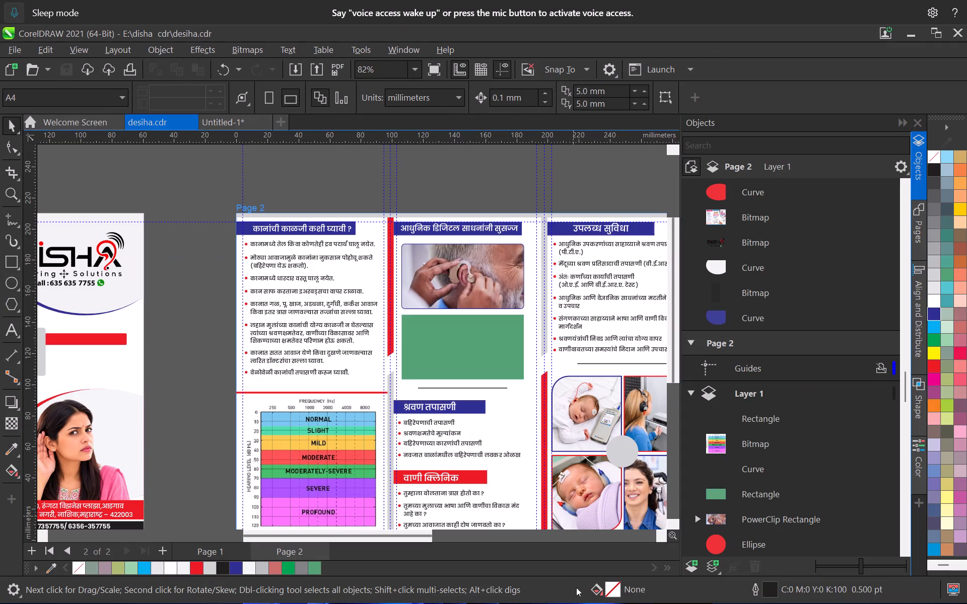
{"action": "left_click", "coordinate": [905, 31]}
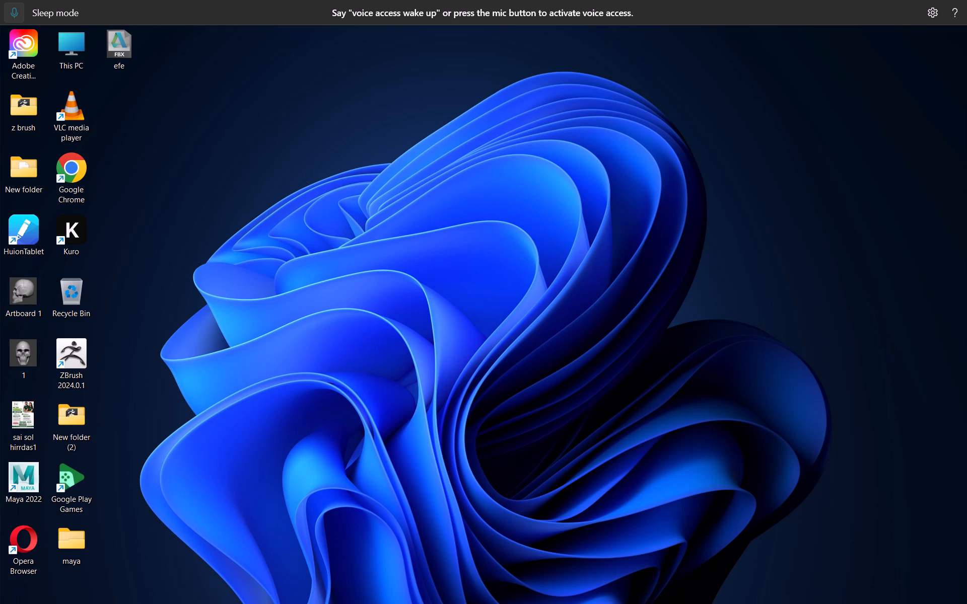
{"action": "key", "text": "alt+Tab"}
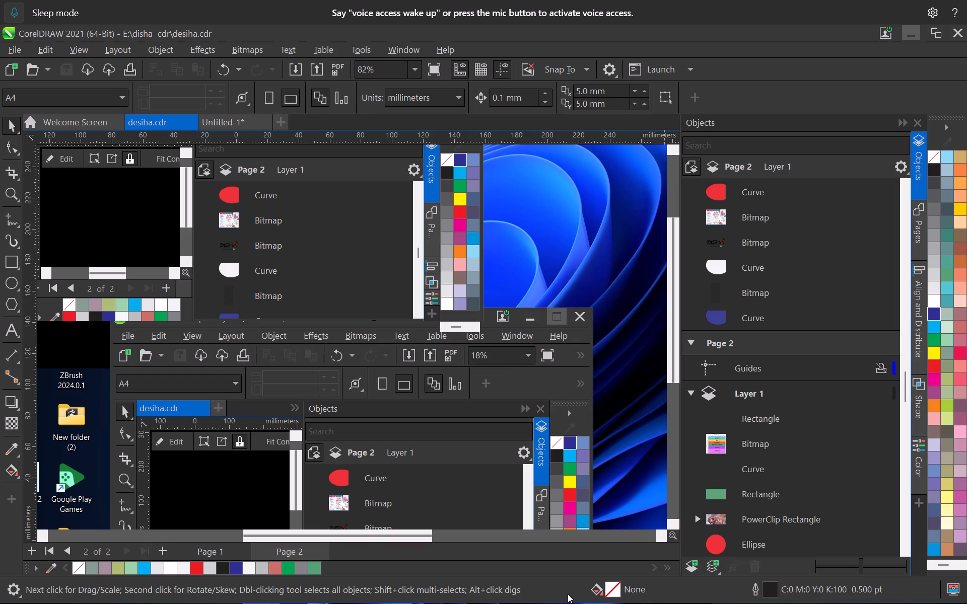
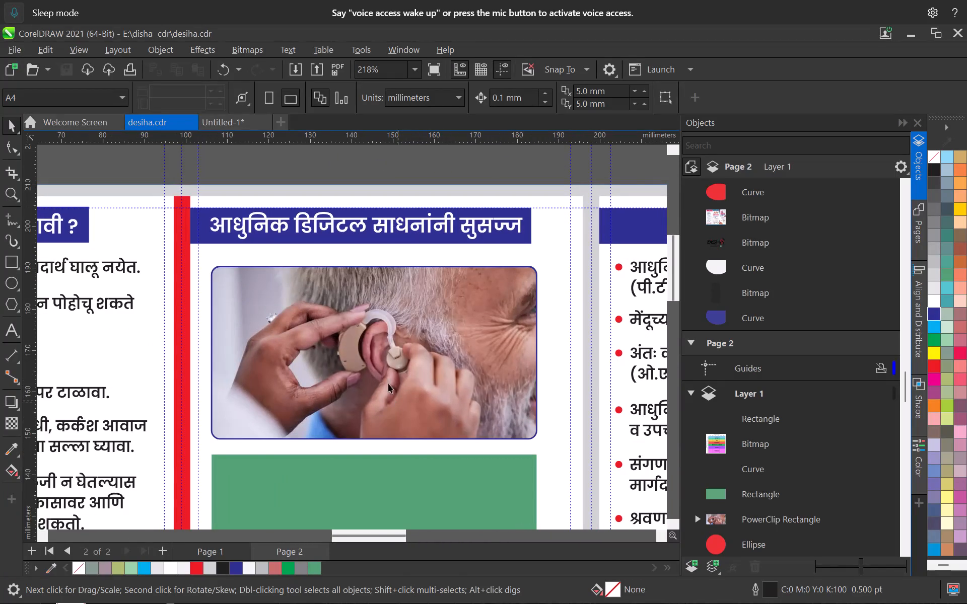
Set the outline width of the rounded hearing-aid photo frame to 1.5 pt.
{"action": "left_click", "coordinate": [378, 353]}
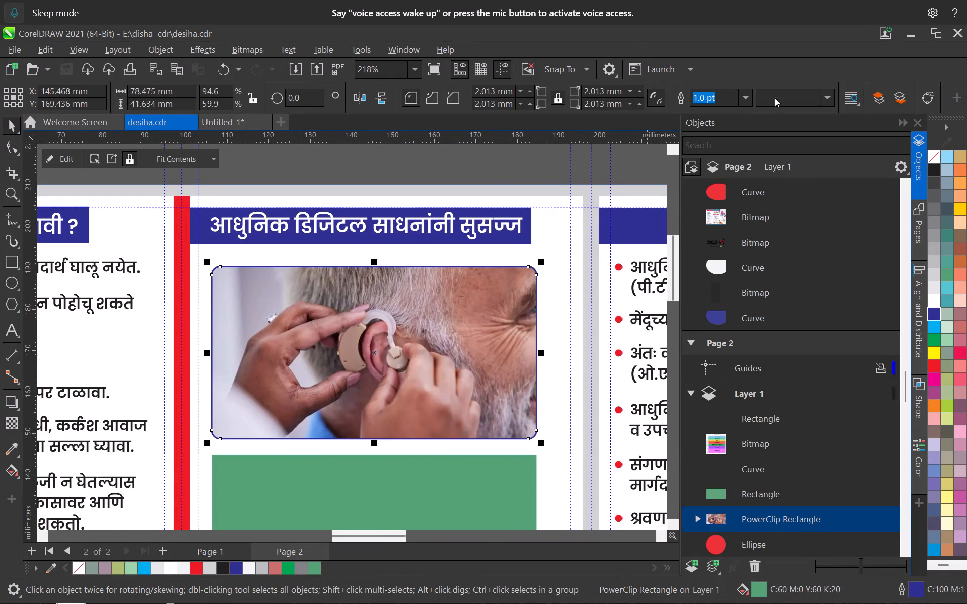
{"action": "left_click", "coordinate": [748, 93]}
{"action": "left_click", "coordinate": [721, 170]}
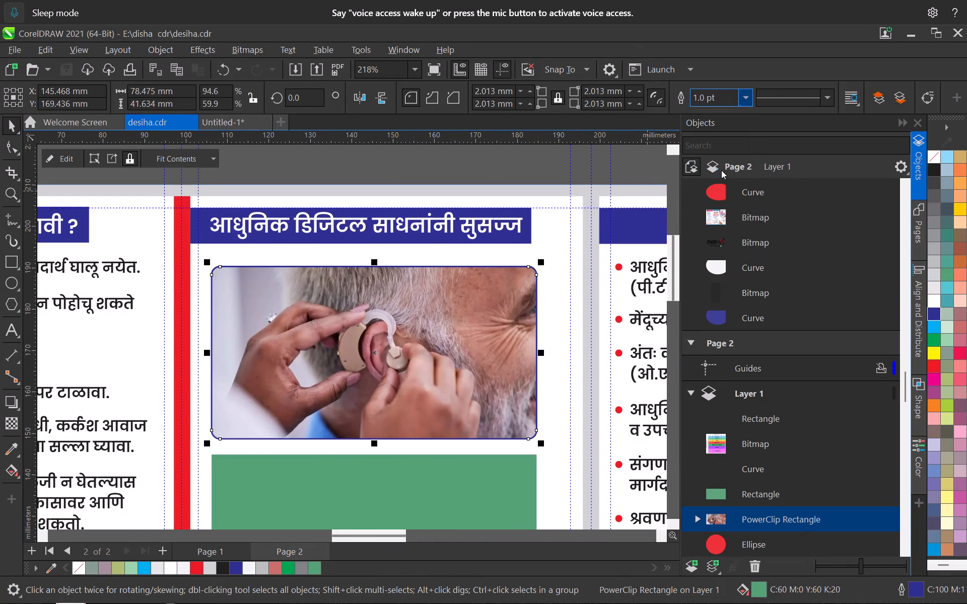
{"action": "scroll", "coordinate": [415, 288], "scroll_direction": "down", "scroll_amount": 8}
{"action": "left_click", "coordinate": [416, 217]}
Save the desiha.cdr brochure document.
{"action": "scroll", "coordinate": [387, 326], "scroll_direction": "down", "scroll_amount": 5}
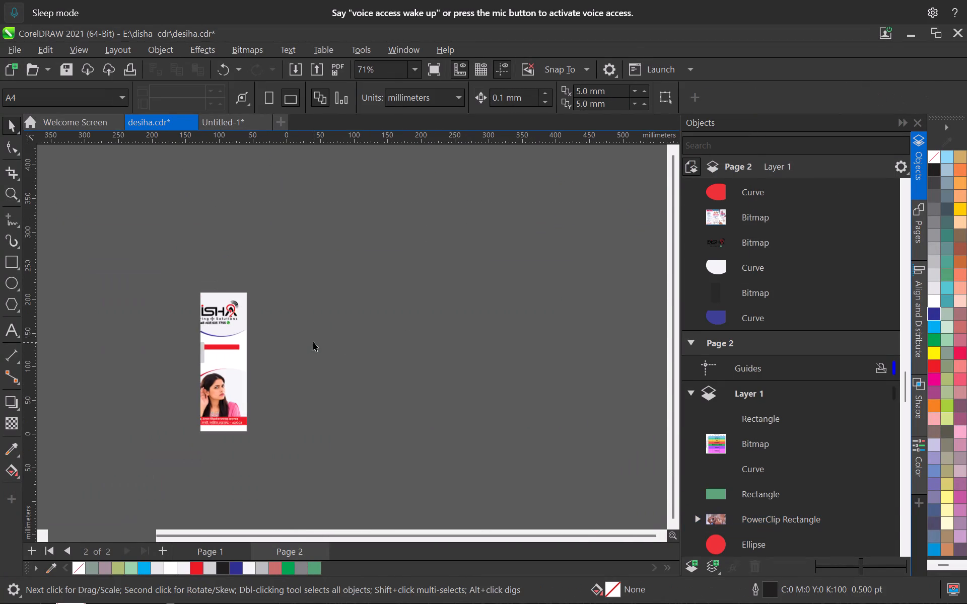
{"action": "middle_click_drag", "start_coordinate": [313, 342], "coordinate": [380, 345]}
{"action": "scroll", "coordinate": [400, 331], "scroll_direction": "up", "scroll_amount": 10}
{"action": "middle_click_drag", "start_coordinate": [476, 338], "coordinate": [340, 253]}
{"action": "scroll", "coordinate": [476, 337], "scroll_direction": "down", "scroll_amount": 1}
{"action": "scroll", "coordinate": [341, 274], "scroll_direction": "up", "scroll_amount": 3}
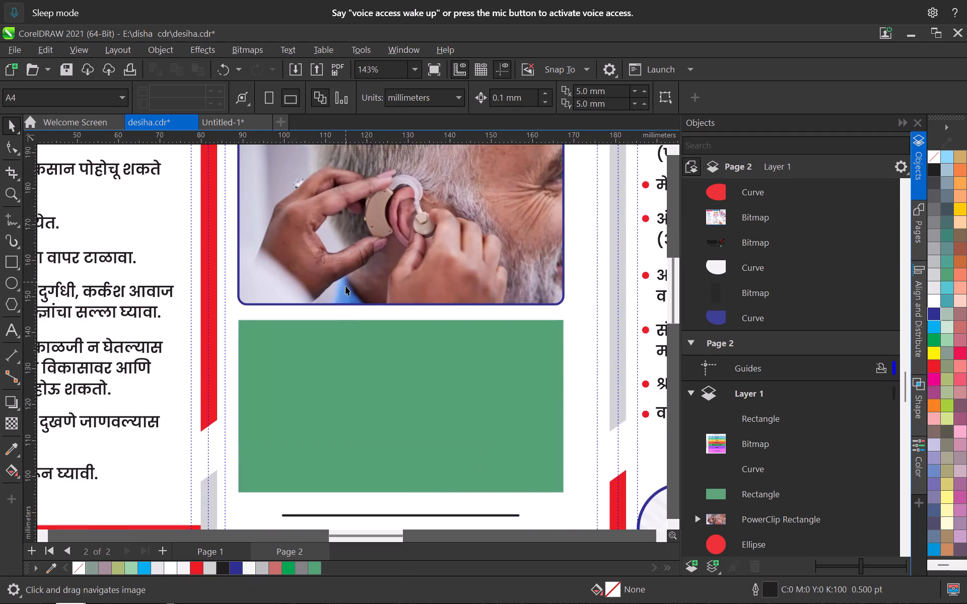
{"action": "left_click", "coordinate": [339, 352]}
{"action": "key", "text": "ctrl+s"}
Delete the green rectangle below the hearing-aid photo on page 2.
{"action": "scroll", "coordinate": [370, 264], "scroll_direction": "down", "scroll_amount": 4}
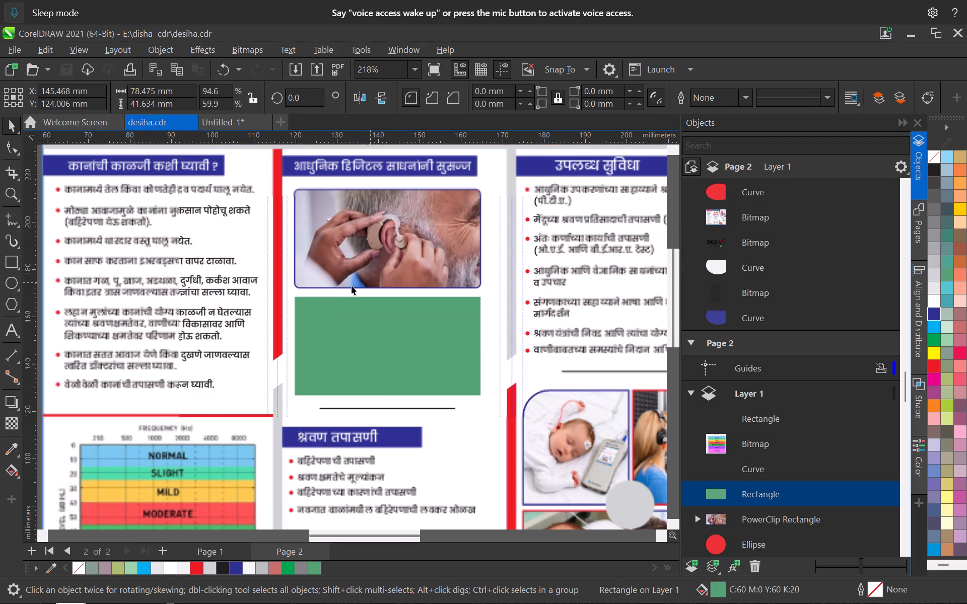
{"action": "left_click", "coordinate": [349, 317]}
{"action": "key", "text": "Delete"}
Duplicate the framed hearing-aid photo straight down into the empty space, leaving a small gap below the original.
{"action": "scroll", "coordinate": [293, 267], "scroll_direction": "up", "scroll_amount": 3}
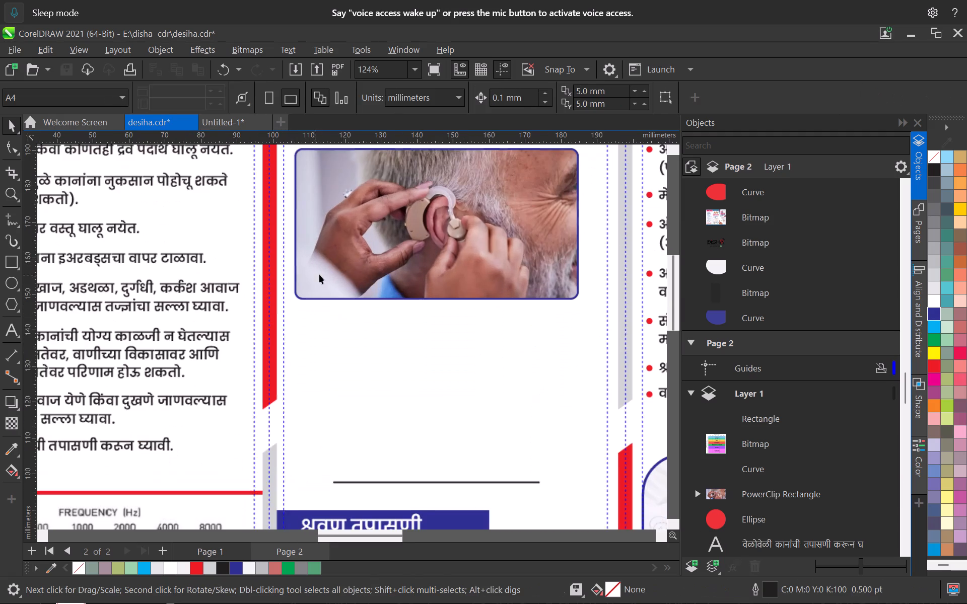
{"action": "left_click", "coordinate": [323, 276]}
{"action": "middle_click_drag", "start_coordinate": [350, 298], "coordinate": [335, 274]}
{"action": "scroll", "coordinate": [348, 295], "scroll_direction": "up", "scroll_amount": 1}
{"action": "left_click_drag", "start_coordinate": [350, 228], "coordinate": [355, 384]}
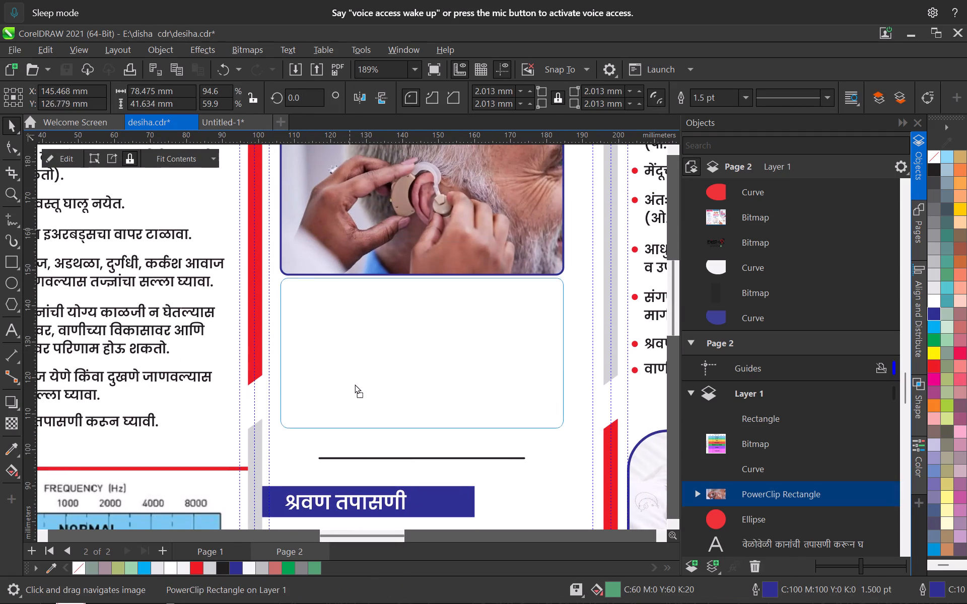
{"action": "left_click_drag", "start_coordinate": [355, 384], "coordinate": [355, 387]}
{"action": "right_click", "coordinate": [355, 387], "text": "shift"}
{"action": "key", "text": "Down"}
{"action": "key", "text": "Down"}
{"action": "key", "text": "Down"}
{"action": "key", "text": "Down"}
{"action": "key", "text": "Down"}
{"action": "key", "text": "Down"}
{"action": "key", "text": "Down"}
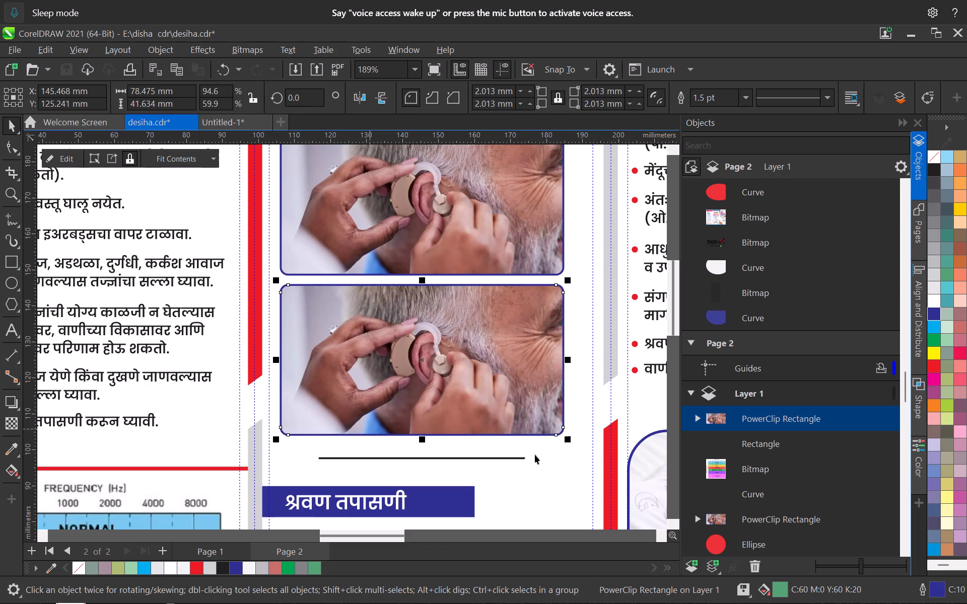
{"action": "left_click", "coordinate": [543, 461]}
Delete the photo inside the duplicated frame while keeping the rounded frame itself.
{"action": "left_click", "coordinate": [495, 376], "text": "ctrl"}
{"action": "left_click", "coordinate": [559, 473]}
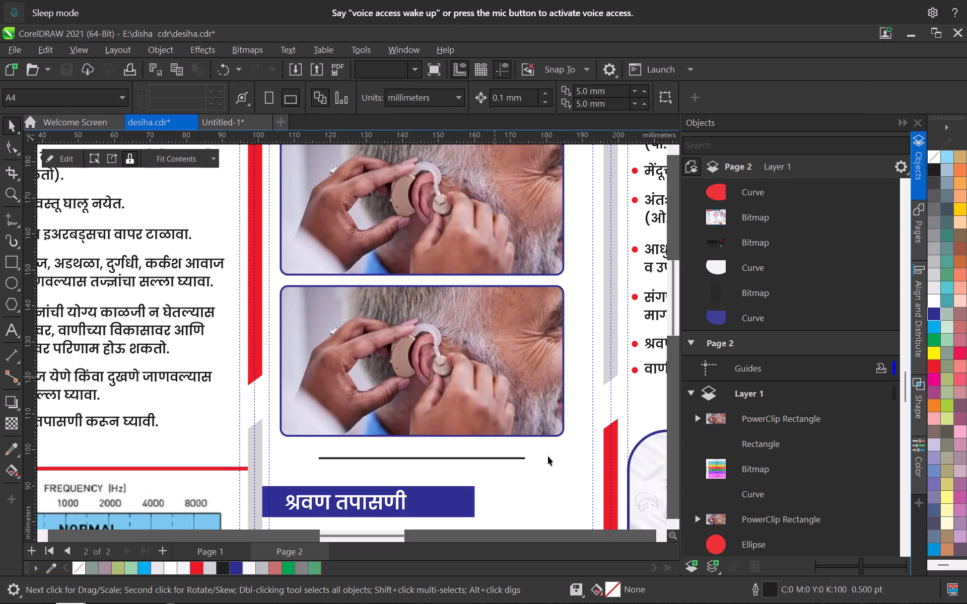
{"action": "left_click", "coordinate": [493, 401], "text": "alt"}
{"action": "key", "text": "Delete"}
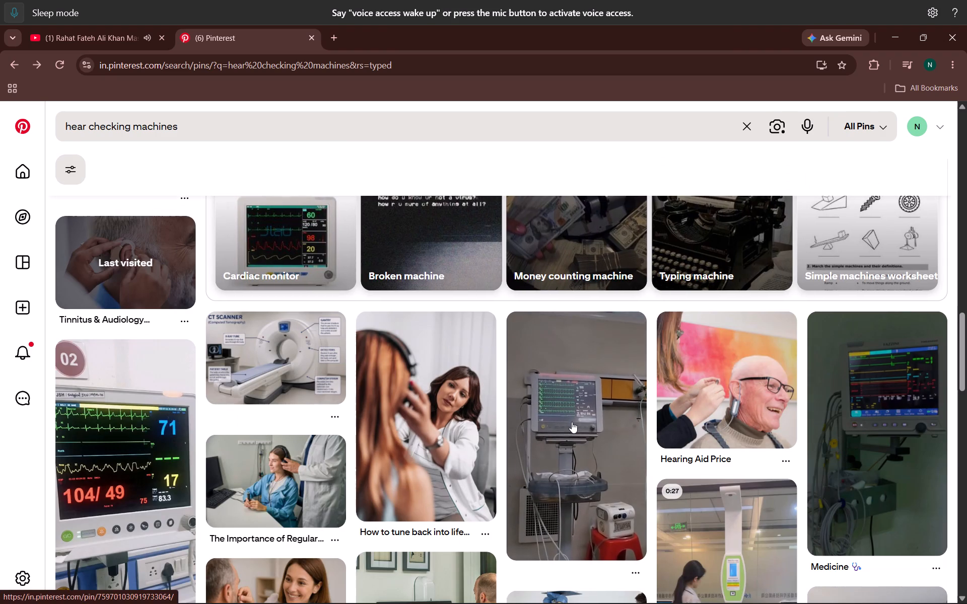
Open the "Medicine" patient-monitor pin, look over its related images, and go back to the search results.
{"action": "left_click", "coordinate": [848, 481]}
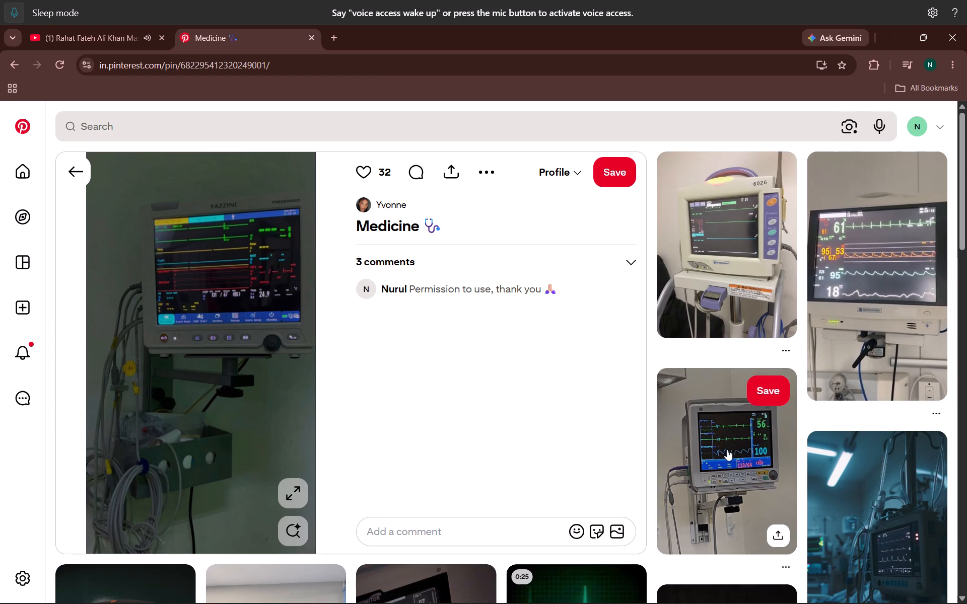
{"action": "scroll", "coordinate": [523, 384], "scroll_direction": "down", "scroll_amount": 3}
{"action": "scroll", "coordinate": [324, 402], "scroll_direction": "up", "scroll_amount": 8}
{"action": "left_click", "coordinate": [76, 169]}
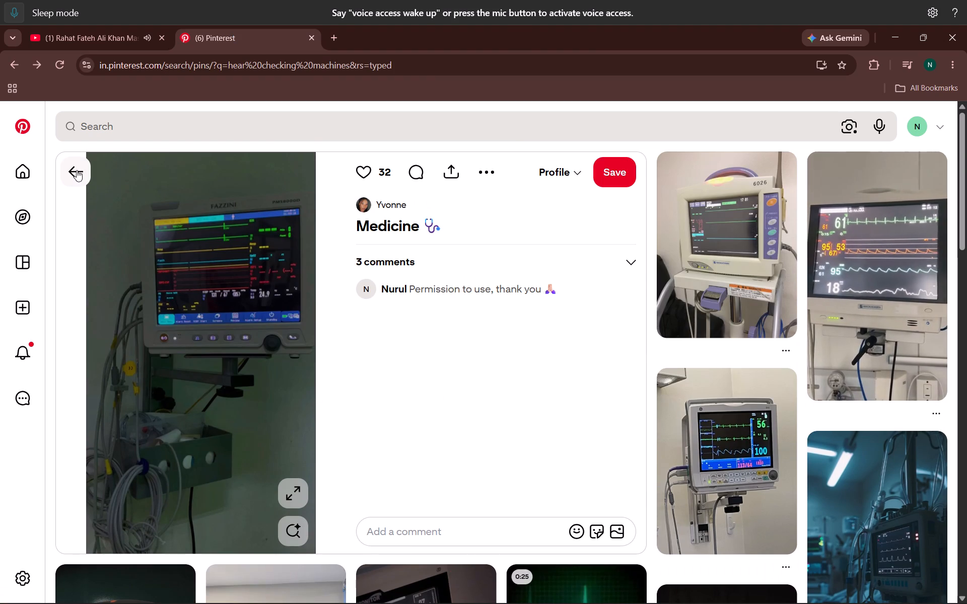
Examine the "hear checking machines" results for a hearing-test equipment photo that suits the empty brochure frame.
{"action": "scroll", "coordinate": [380, 437], "scroll_direction": "down", "scroll_amount": 4}
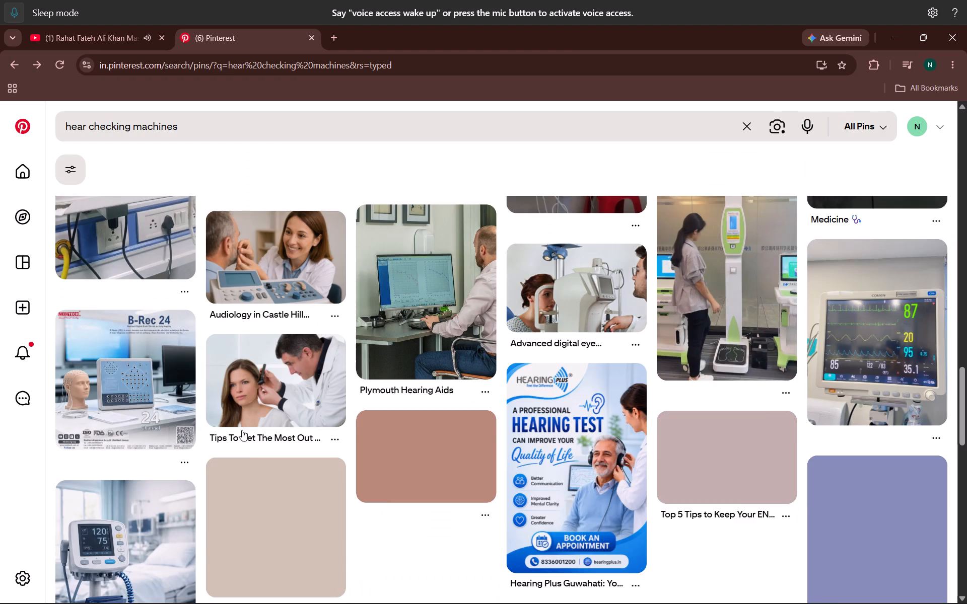
{"action": "scroll", "coordinate": [281, 398], "scroll_direction": "up", "scroll_amount": 3}
{"action": "scroll", "coordinate": [281, 398], "scroll_direction": "down", "scroll_amount": 3}
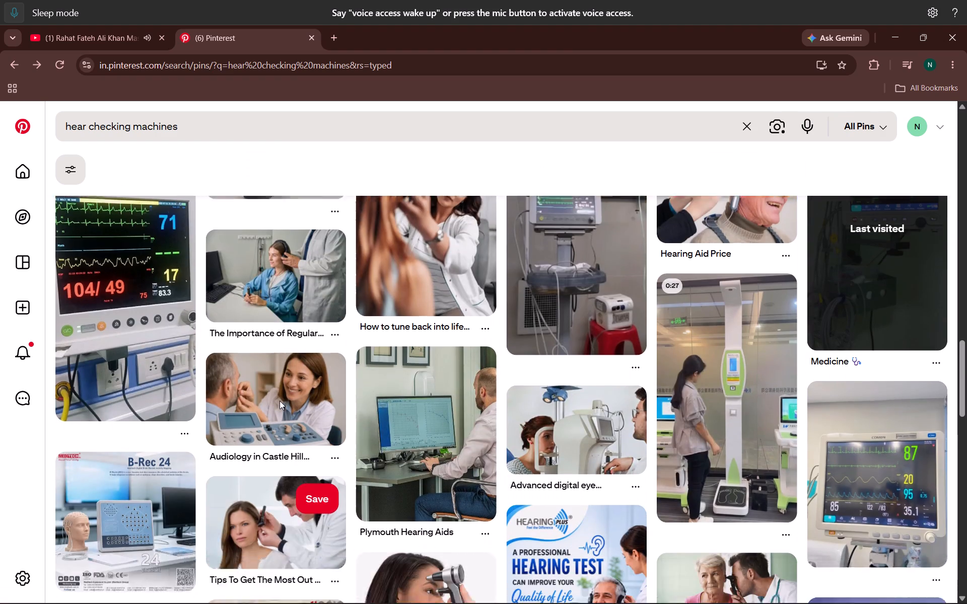
{"action": "scroll", "coordinate": [280, 401], "scroll_direction": "up", "scroll_amount": 3}
{"action": "scroll", "coordinate": [364, 338], "scroll_direction": "up", "scroll_amount": 2}
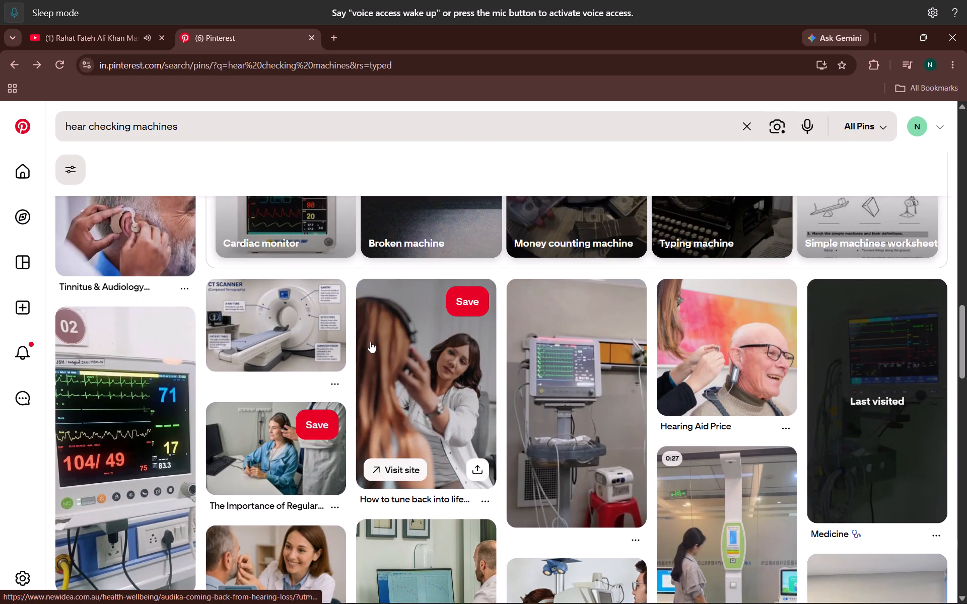
{"action": "scroll", "coordinate": [370, 342], "scroll_direction": "up", "scroll_amount": 2}
{"action": "scroll", "coordinate": [381, 356], "scroll_direction": "down", "scroll_amount": 4}
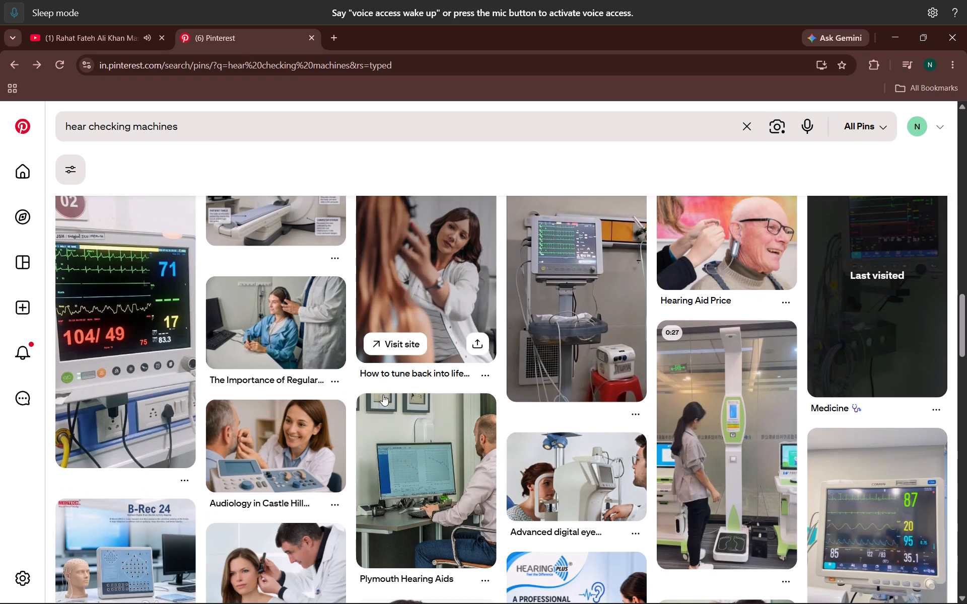
{"action": "scroll", "coordinate": [389, 430], "scroll_direction": "down", "scroll_amount": 2}
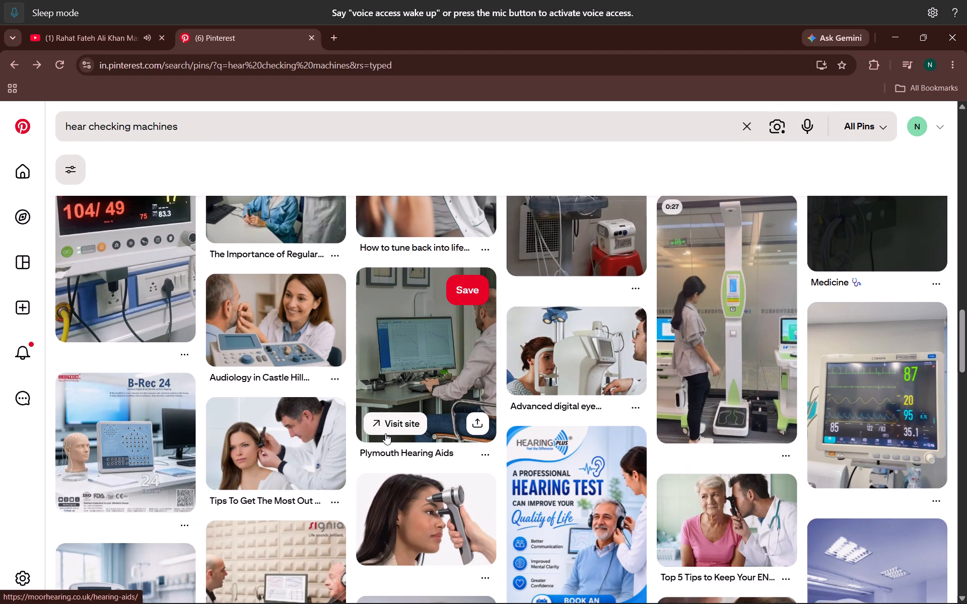
{"action": "scroll", "coordinate": [383, 396], "scroll_direction": "down", "scroll_amount": 3}
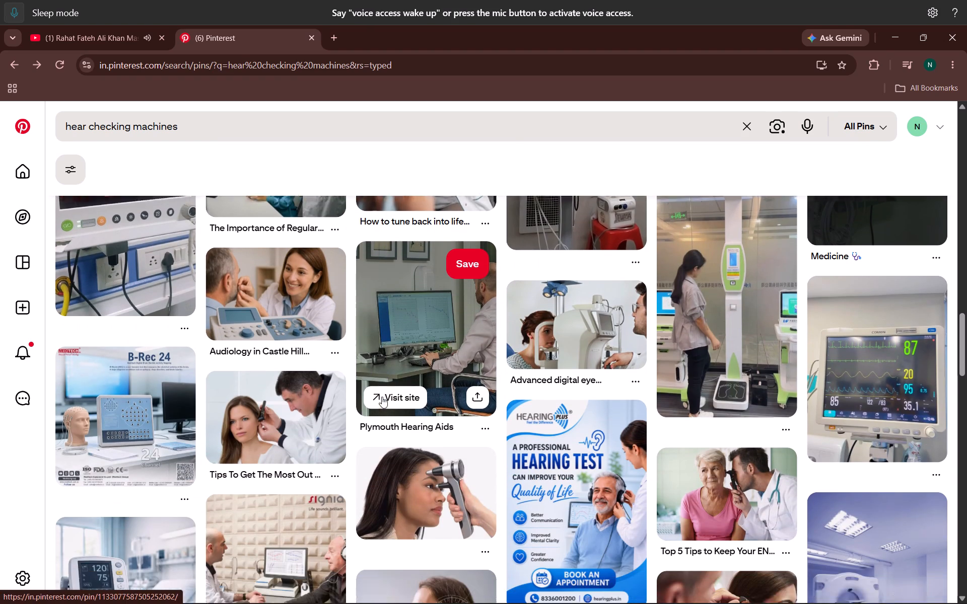
{"action": "scroll", "coordinate": [376, 392], "scroll_direction": "up", "scroll_amount": 3}
{"action": "scroll", "coordinate": [442, 289], "scroll_direction": "down", "scroll_amount": 1}
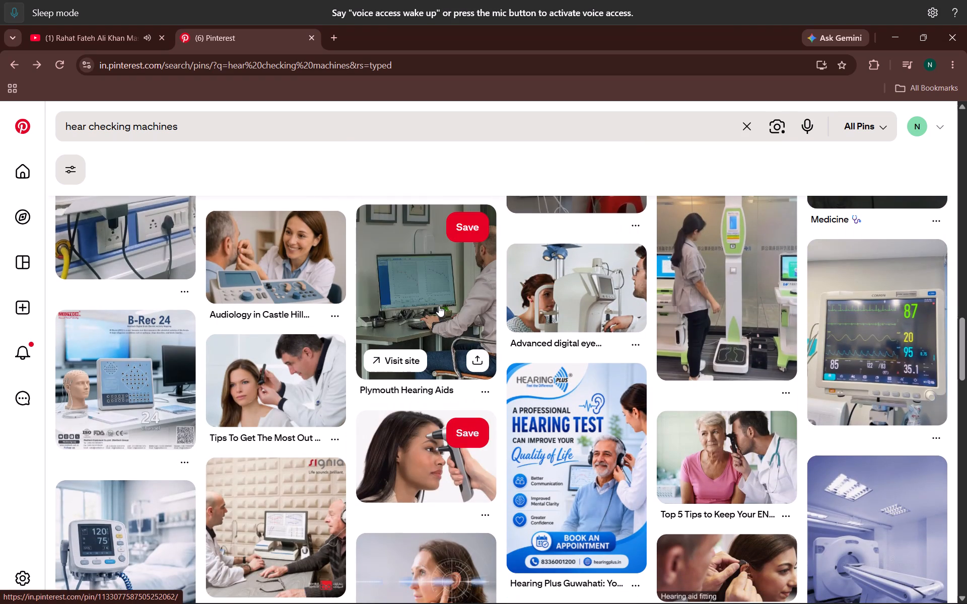
{"action": "scroll", "coordinate": [434, 316], "scroll_direction": "down", "scroll_amount": 4}
{"action": "scroll", "coordinate": [434, 319], "scroll_direction": "up", "scroll_amount": 2}
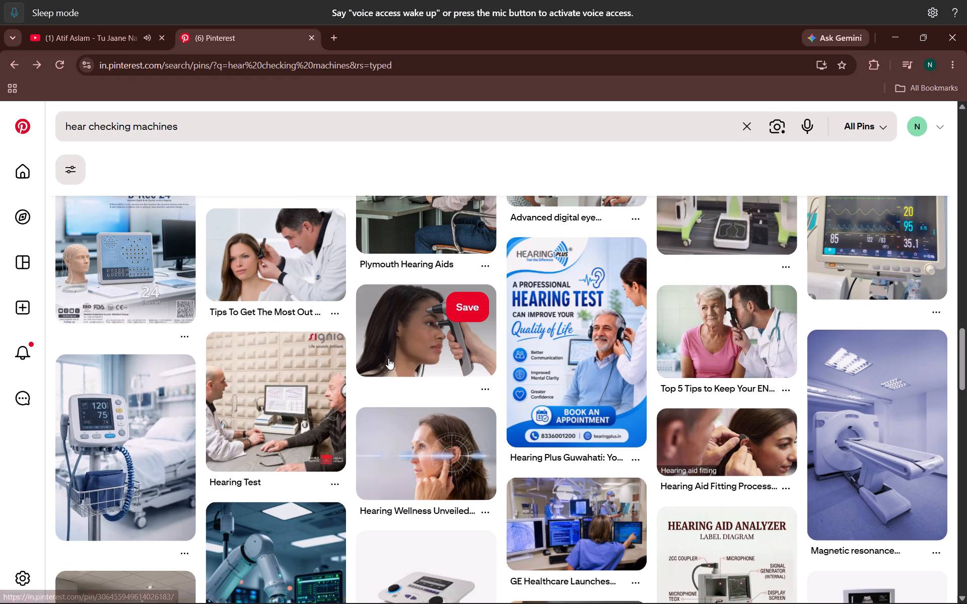
{"action": "scroll", "coordinate": [400, 384], "scroll_direction": "up", "scroll_amount": 2}
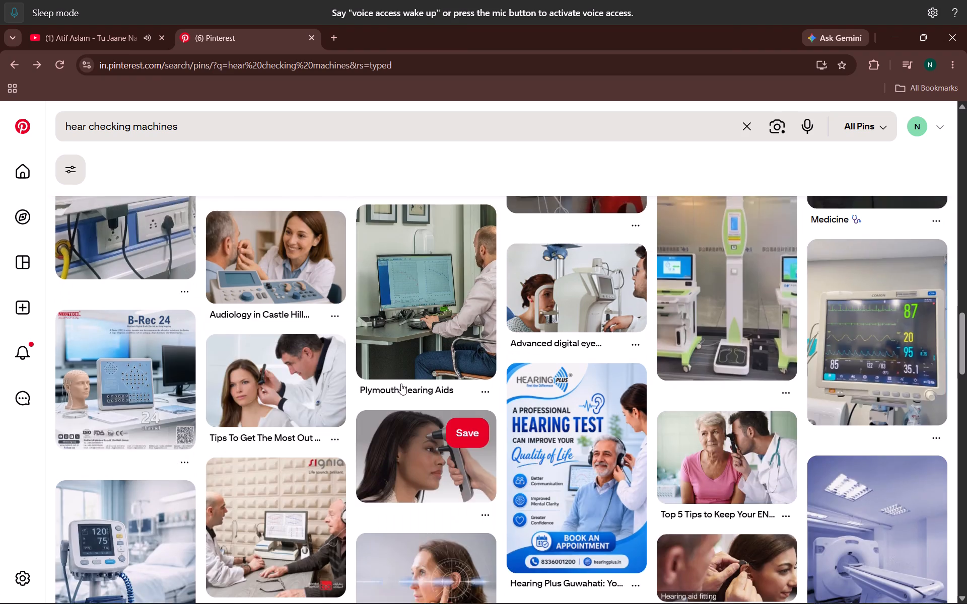
{"action": "scroll", "coordinate": [401, 384], "scroll_direction": "up", "scroll_amount": 11}
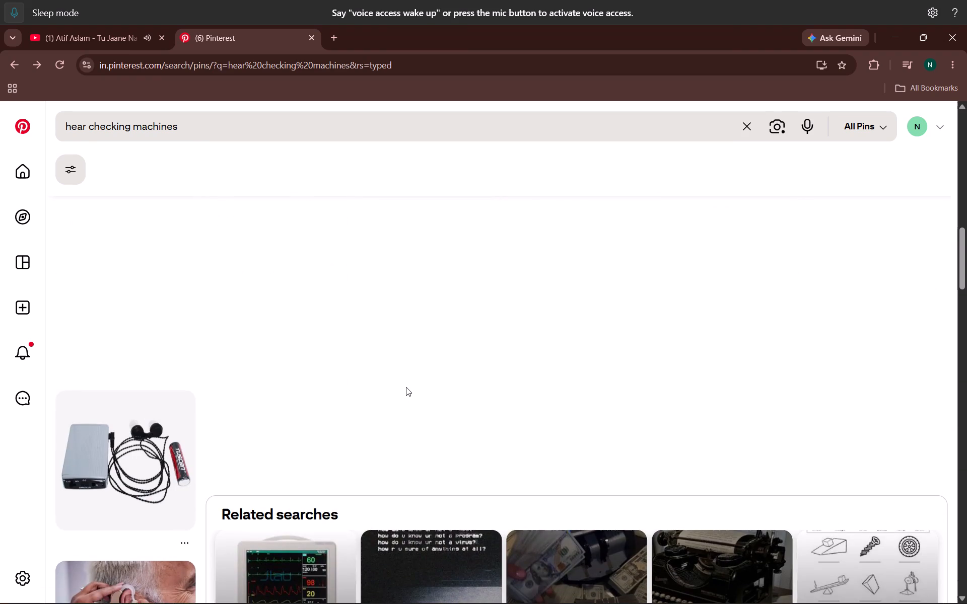
{"action": "scroll", "coordinate": [406, 389], "scroll_direction": "up", "scroll_amount": 7}
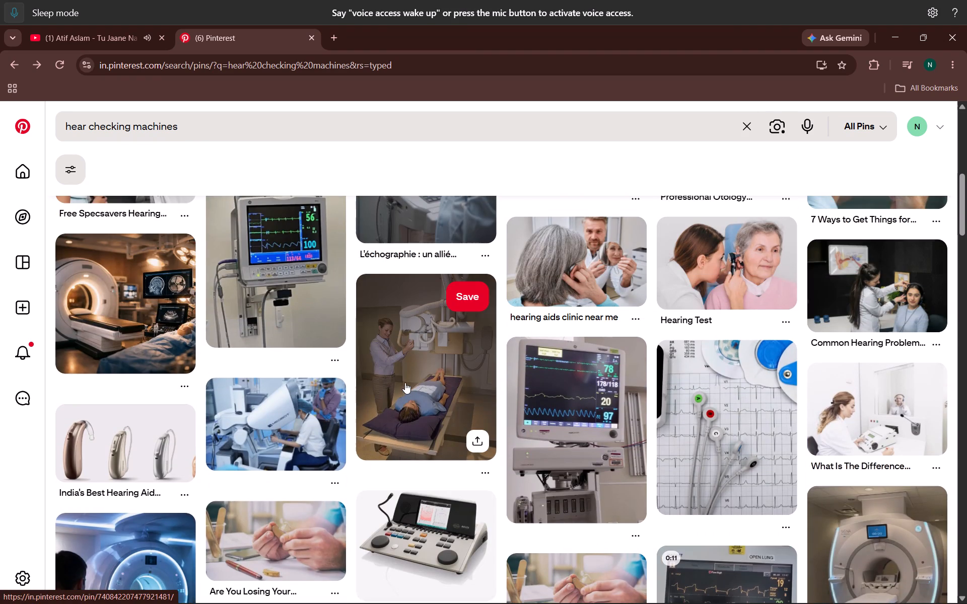
{"action": "scroll", "coordinate": [411, 385], "scroll_direction": "down", "scroll_amount": 18}
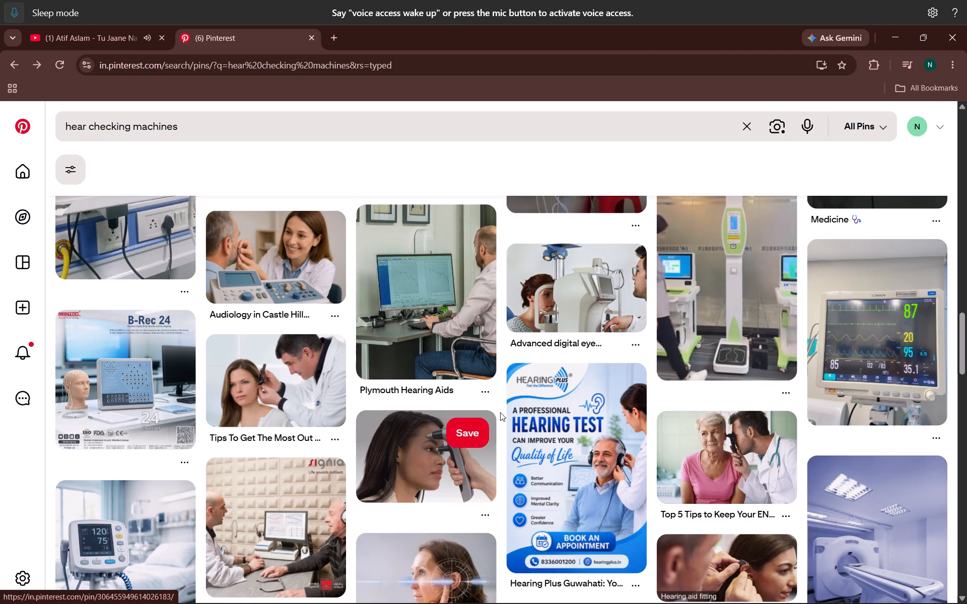
{"action": "scroll", "coordinate": [573, 462], "scroll_direction": "down", "scroll_amount": 4}
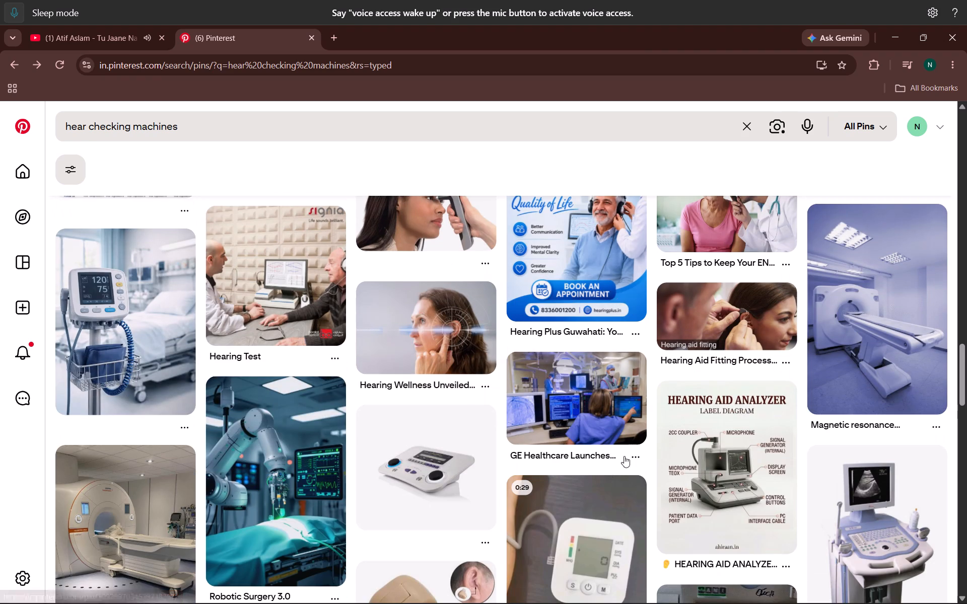
{"action": "scroll", "coordinate": [494, 488], "scroll_direction": "down", "scroll_amount": 4}
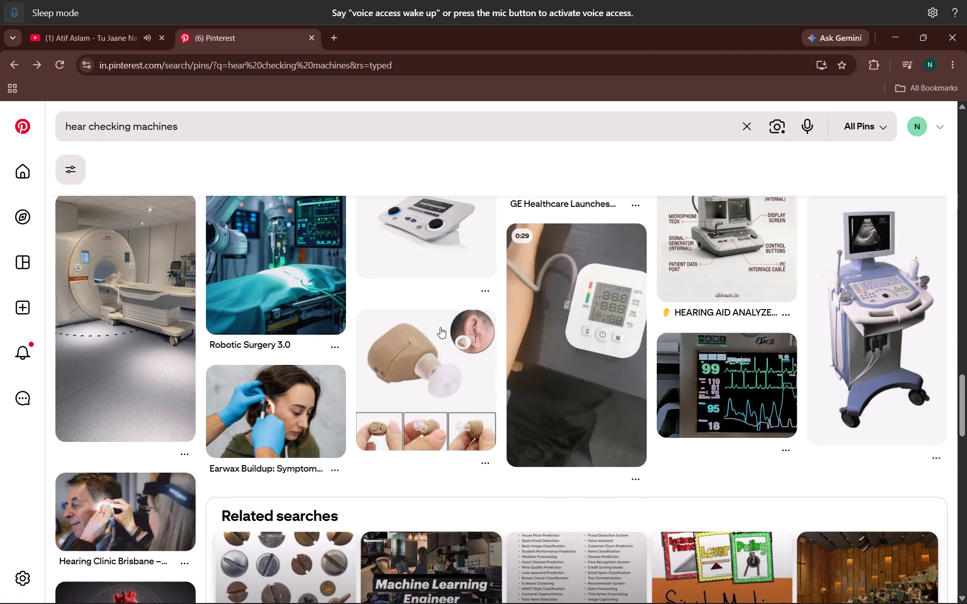
{"action": "scroll", "coordinate": [389, 360], "scroll_direction": "down", "scroll_amount": 6}
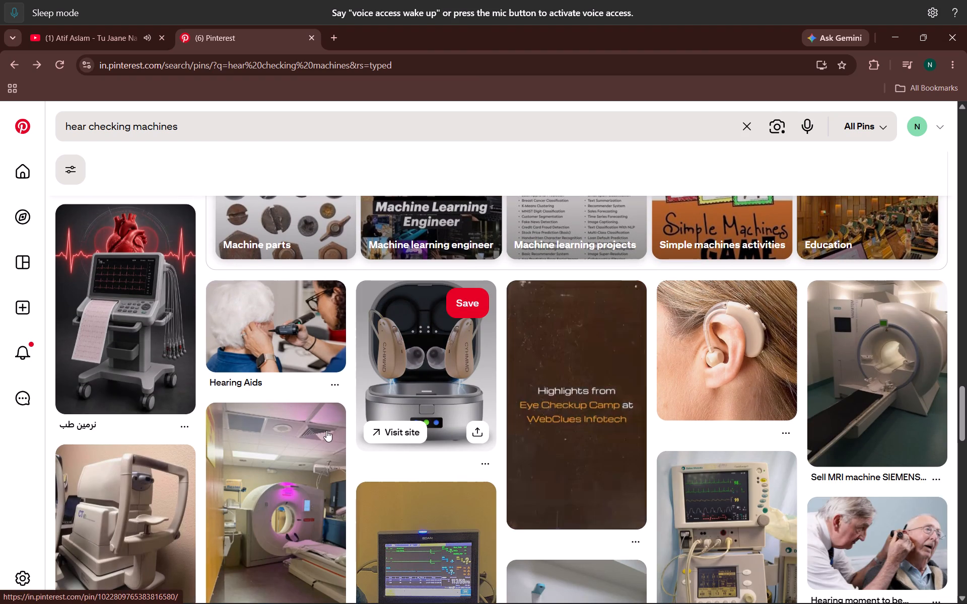
{"action": "scroll", "coordinate": [329, 428], "scroll_direction": "down", "scroll_amount": 3}
{"action": "scroll", "coordinate": [343, 428], "scroll_direction": "up", "scroll_amount": 3}
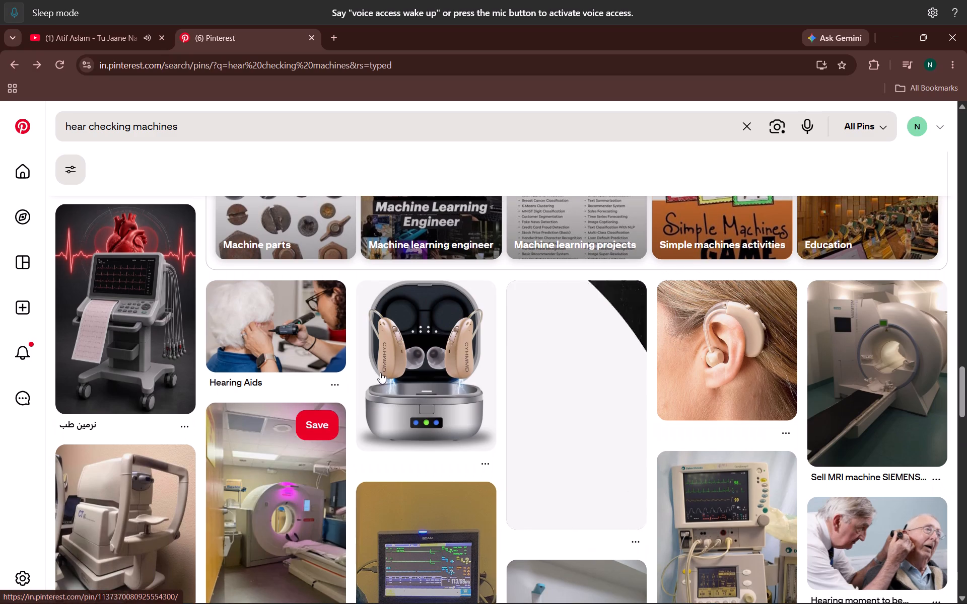
{"action": "scroll", "coordinate": [305, 461], "scroll_direction": "down", "scroll_amount": 4}
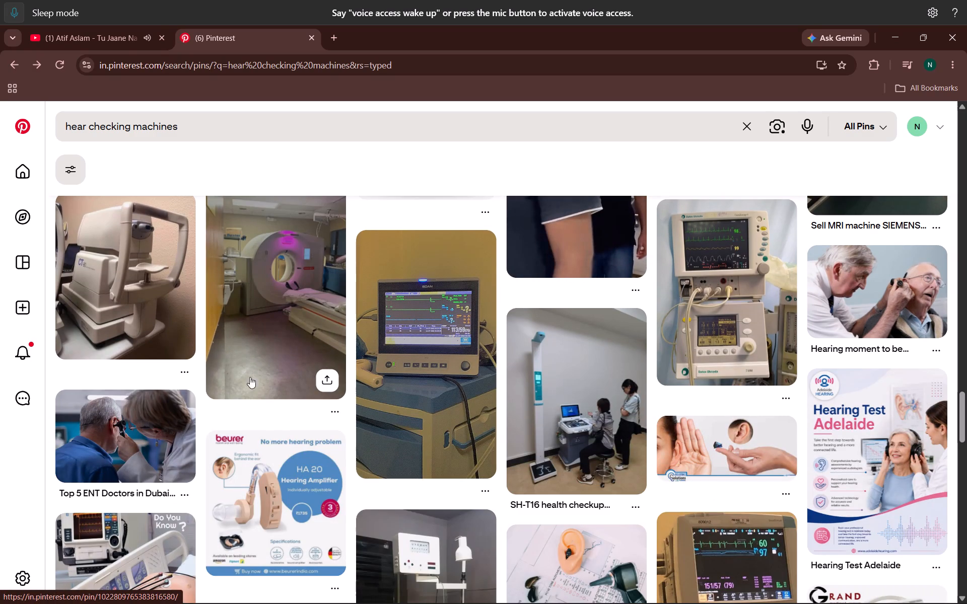
{"action": "scroll", "coordinate": [326, 298], "scroll_direction": "down", "scroll_amount": 8}
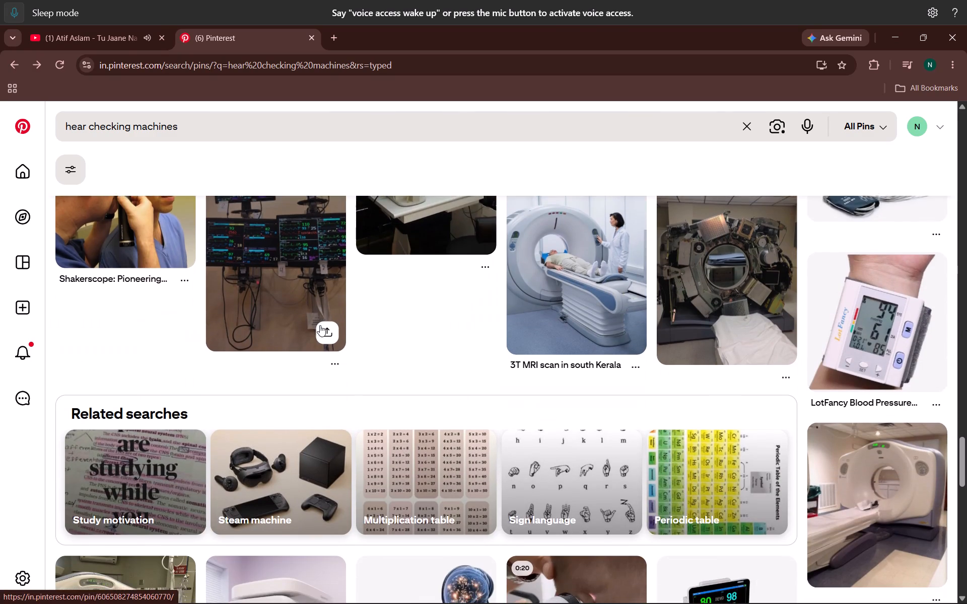
{"action": "scroll", "coordinate": [320, 325], "scroll_direction": "down", "scroll_amount": 2}
{"action": "scroll", "coordinate": [320, 325], "scroll_direction": "up", "scroll_amount": 20}
{"action": "scroll", "coordinate": [320, 325], "scroll_direction": "up", "scroll_amount": 7}
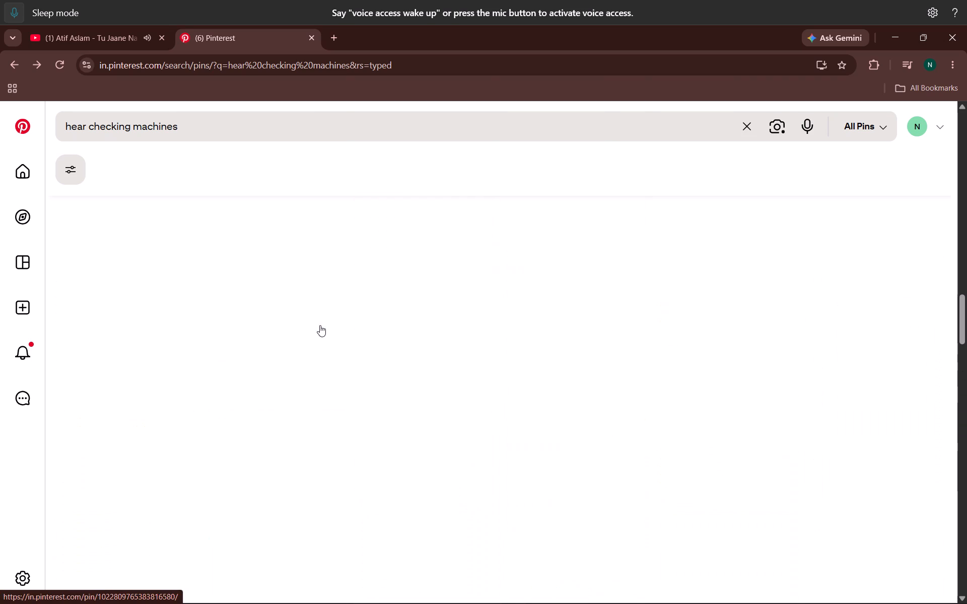
{"action": "scroll", "coordinate": [320, 325], "scroll_direction": "up", "scroll_amount": 20}
{"action": "scroll", "coordinate": [320, 325], "scroll_direction": "up", "scroll_amount": 15}
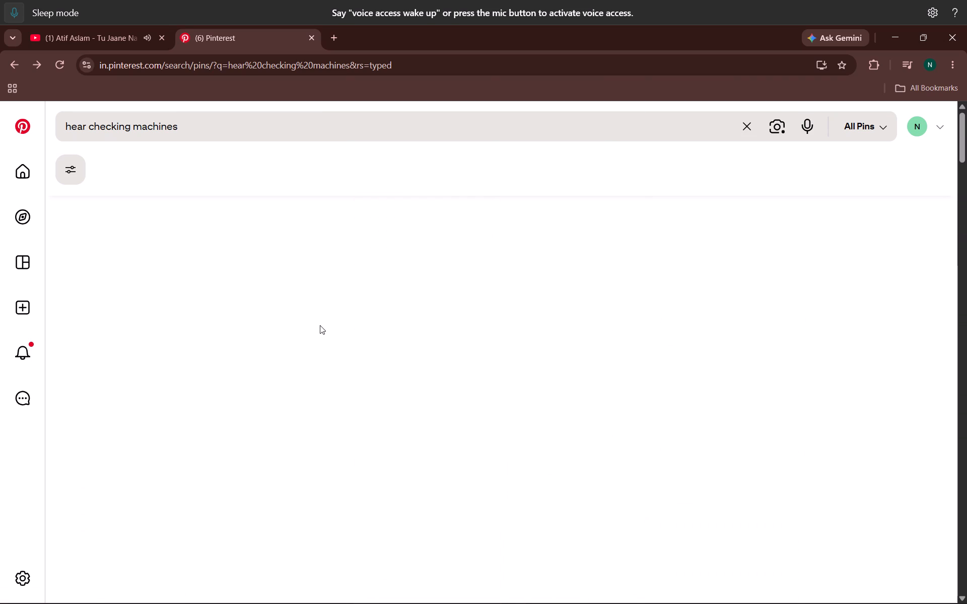
{"action": "scroll", "coordinate": [320, 325], "scroll_direction": "up", "scroll_amount": 10}
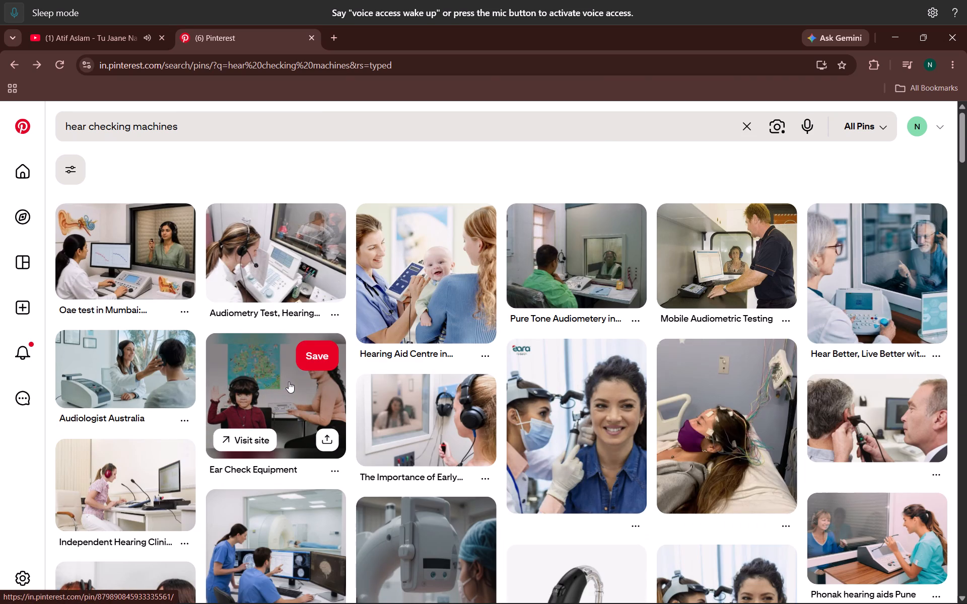
Open the pin of the masked patient lying in bed with electrodes on her head.
{"action": "left_click", "coordinate": [720, 409]}
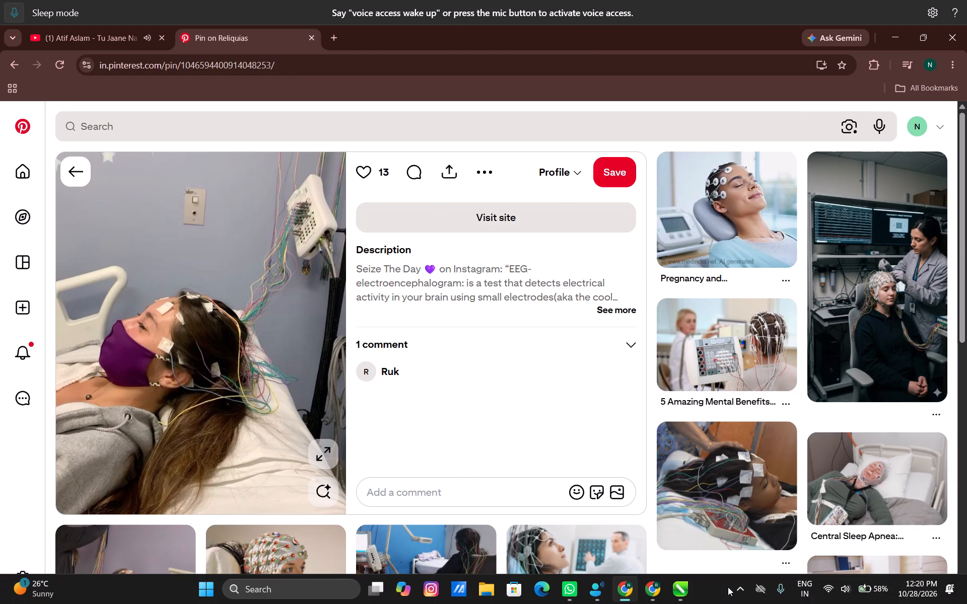
Show the hidden icons in the system tray.
{"action": "left_click", "coordinate": [733, 589]}
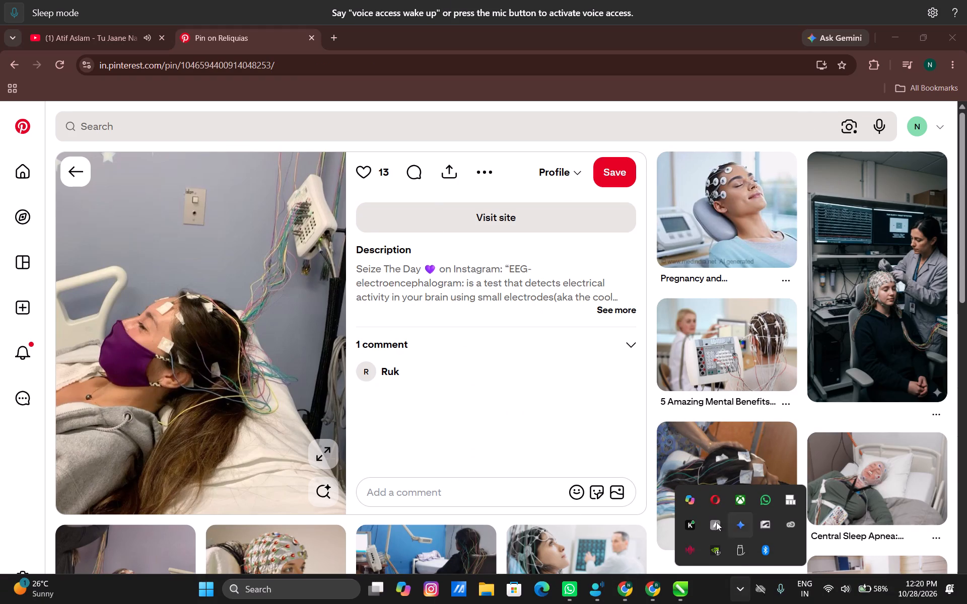
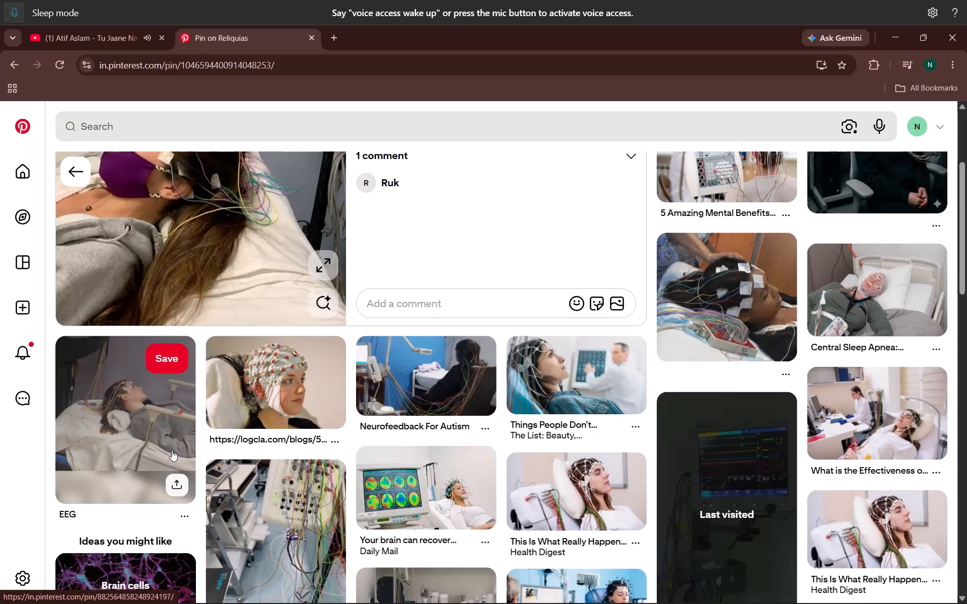
Look over the related images of the masked EEG patient pin and go back to the search results.
{"action": "scroll", "coordinate": [173, 455], "scroll_direction": "down", "scroll_amount": 1}
{"action": "scroll", "coordinate": [176, 457], "scroll_direction": "up", "scroll_amount": 2}
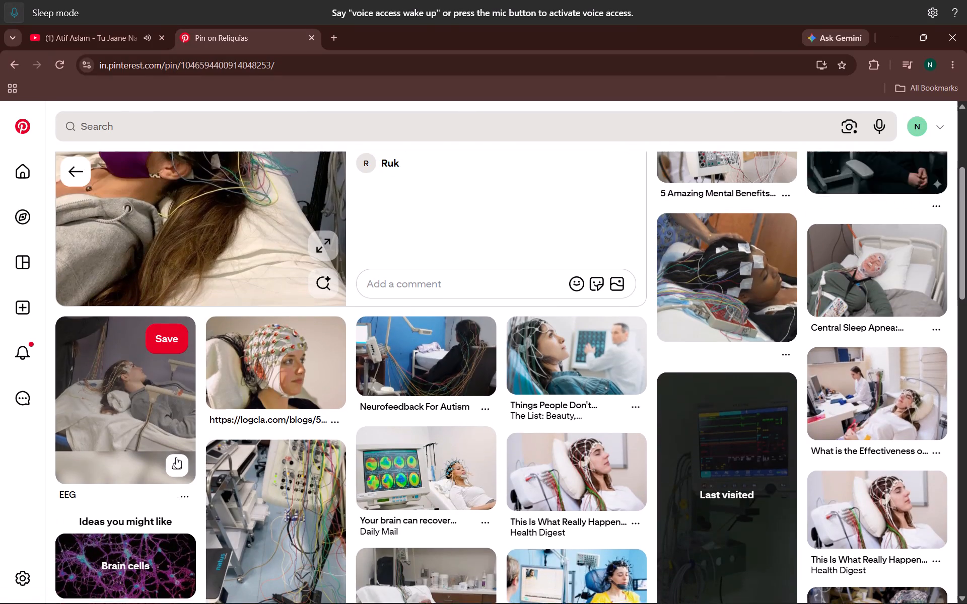
{"action": "scroll", "coordinate": [176, 457], "scroll_direction": "up", "scroll_amount": 2}
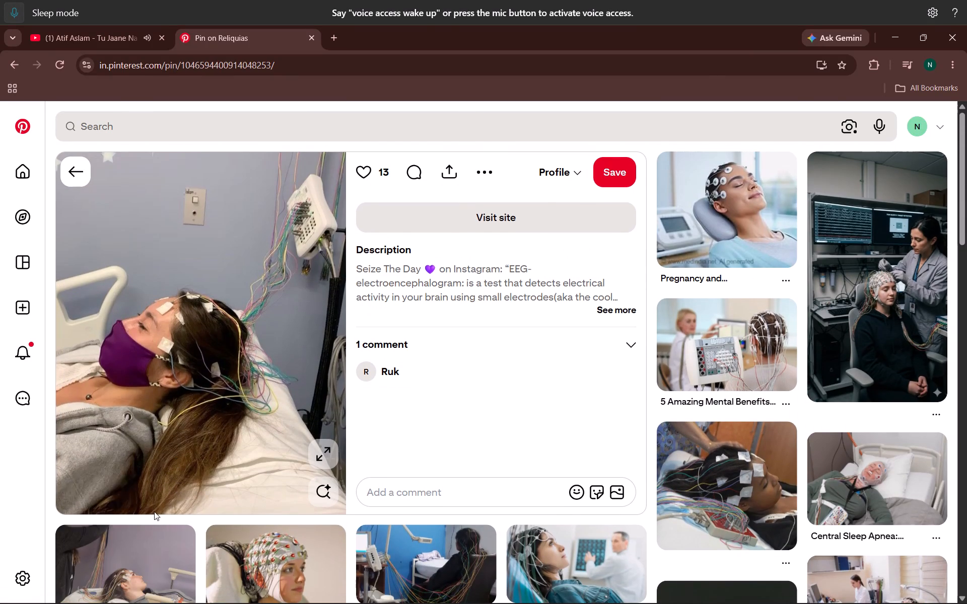
{"action": "left_click", "coordinate": [79, 171]}
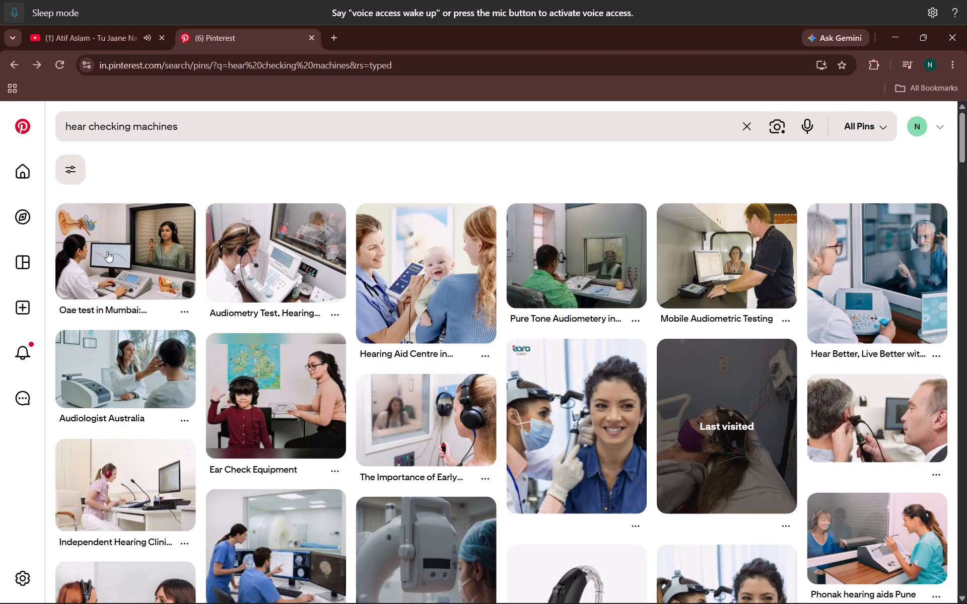
Open the "Free Specsavers Hearing Test" pin, look over its related images, and go back to the search results.
{"action": "scroll", "coordinate": [239, 434], "scroll_direction": "down", "scroll_amount": 2}
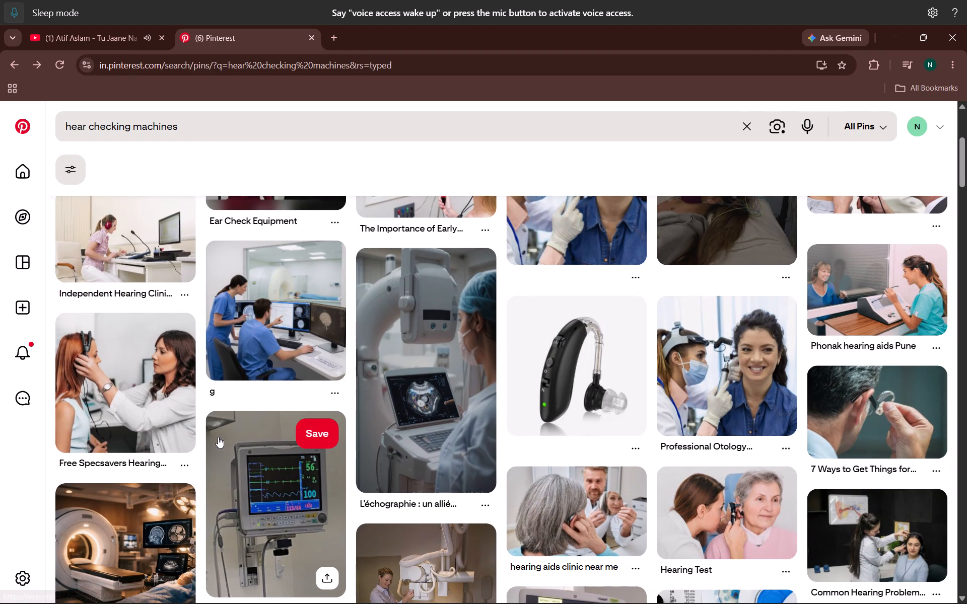
{"action": "left_click", "coordinate": [108, 340]}
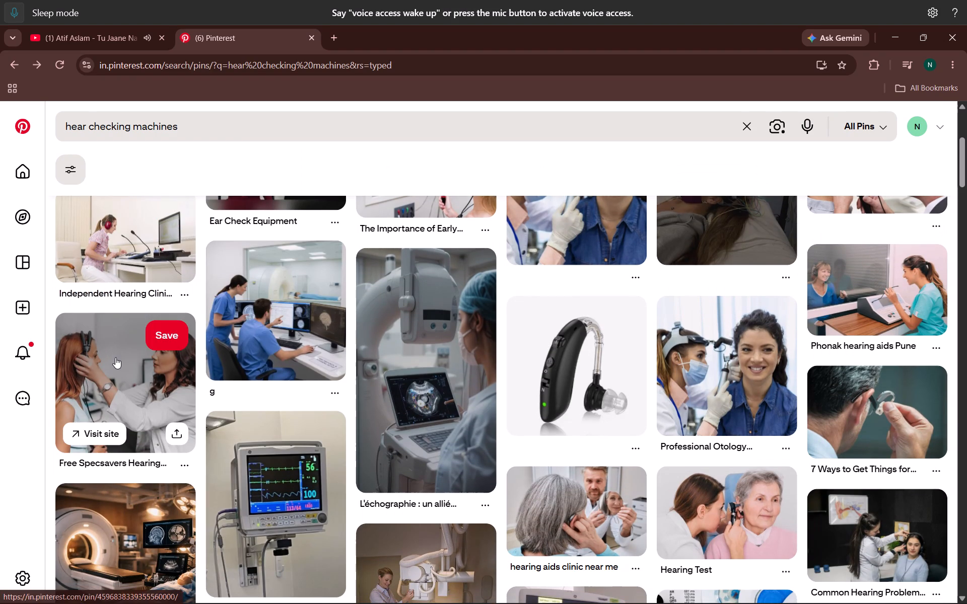
{"action": "left_click", "coordinate": [110, 376]}
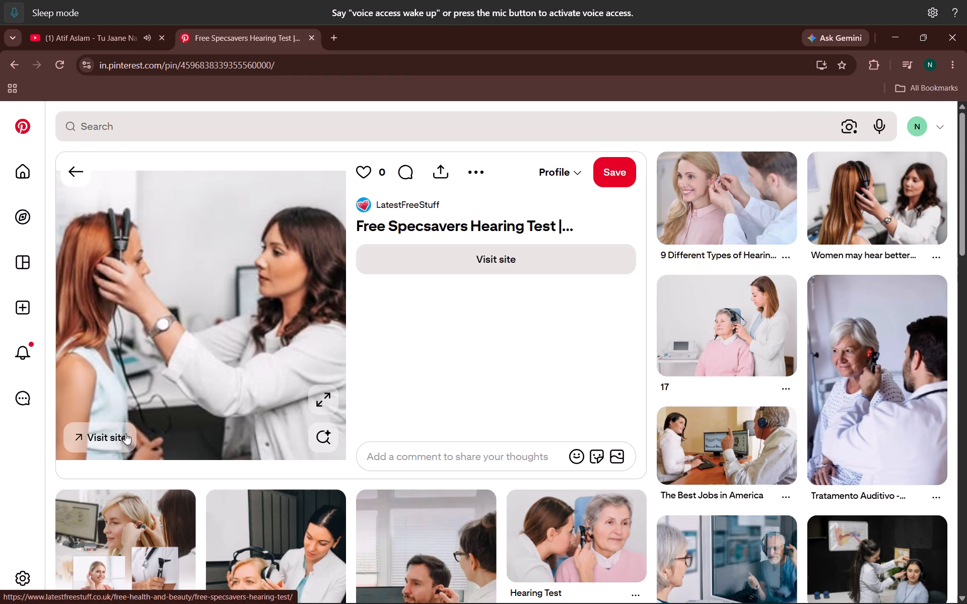
{"action": "scroll", "coordinate": [120, 415], "scroll_direction": "down", "scroll_amount": 4}
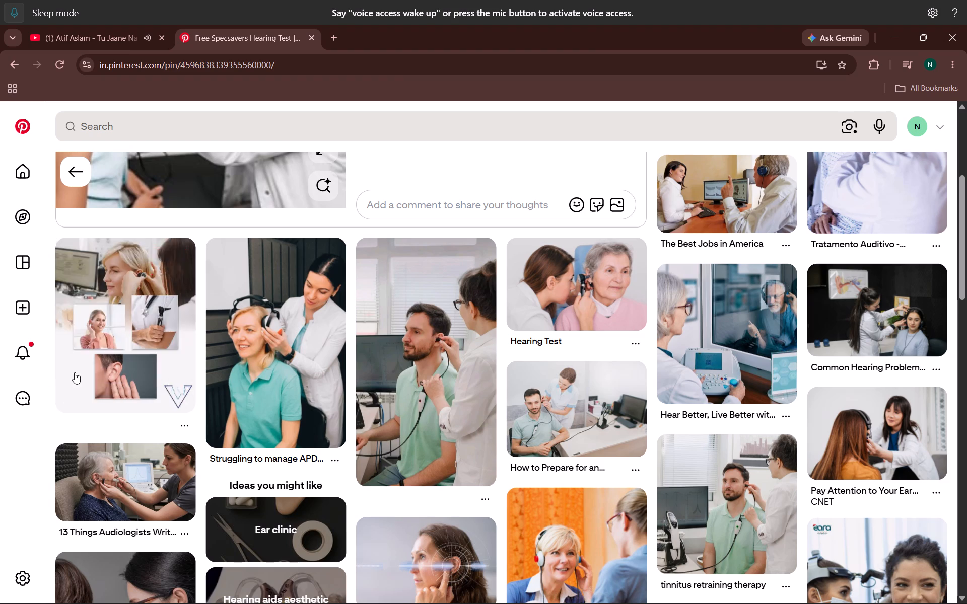
{"action": "scroll", "coordinate": [125, 374], "scroll_direction": "down", "scroll_amount": 4}
{"action": "left_click", "coordinate": [70, 168]}
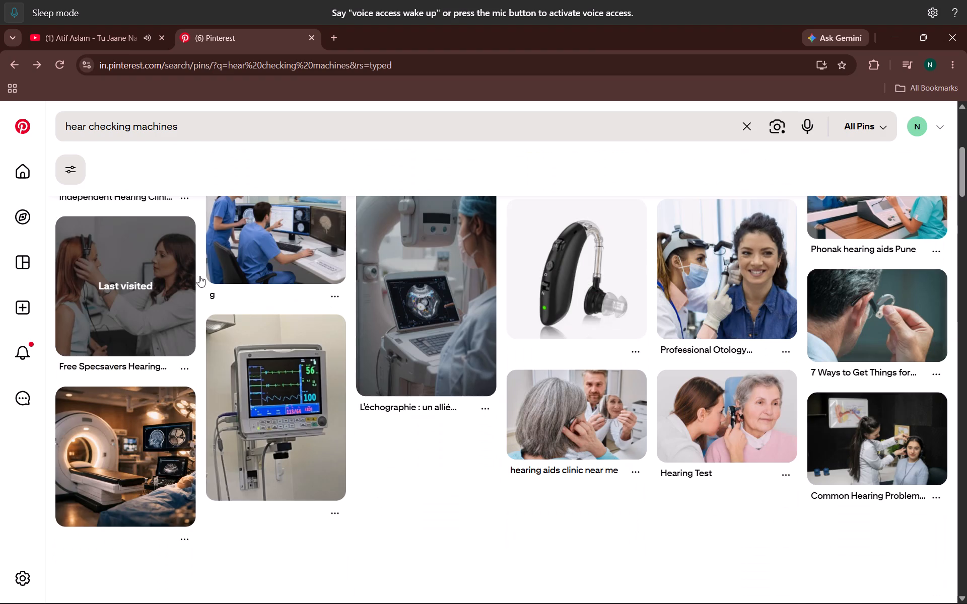
Look back through the "hear checking machines" results and open the "Audiologist Australia" pin.
{"action": "scroll", "coordinate": [307, 326], "scroll_direction": "up", "scroll_amount": 2}
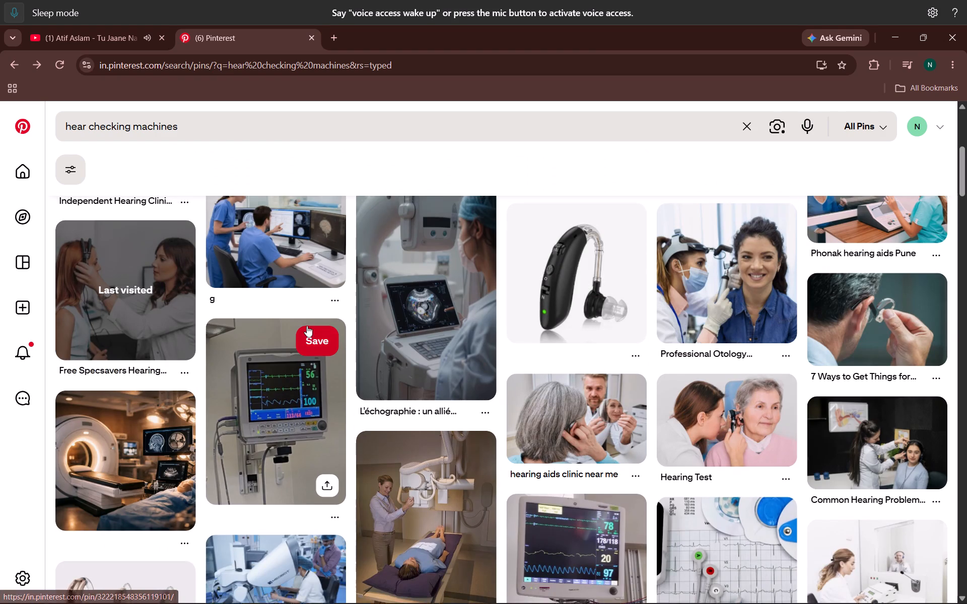
{"action": "scroll", "coordinate": [307, 326], "scroll_direction": "up", "scroll_amount": 1}
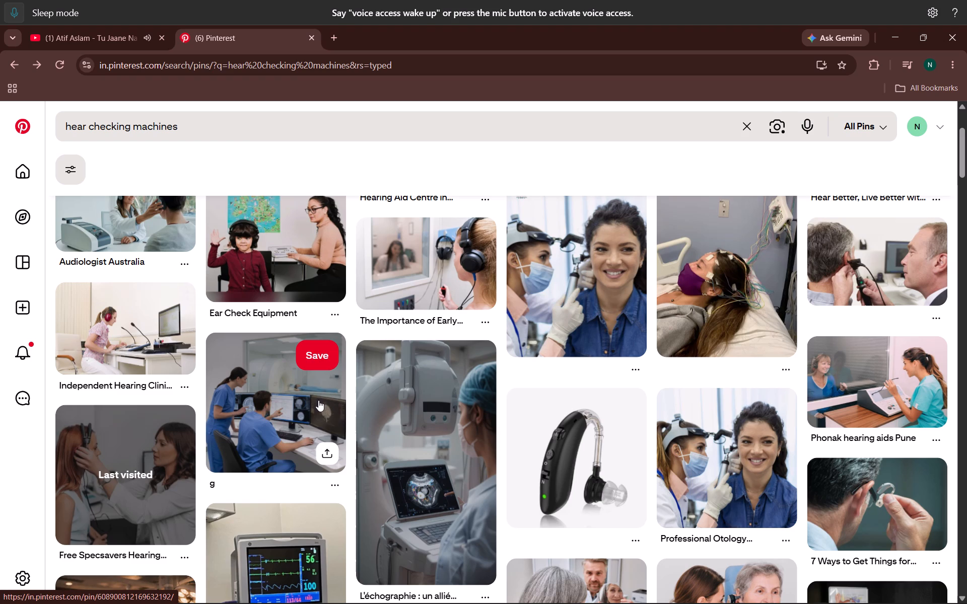
{"action": "scroll", "coordinate": [318, 400], "scroll_direction": "up", "scroll_amount": 3}
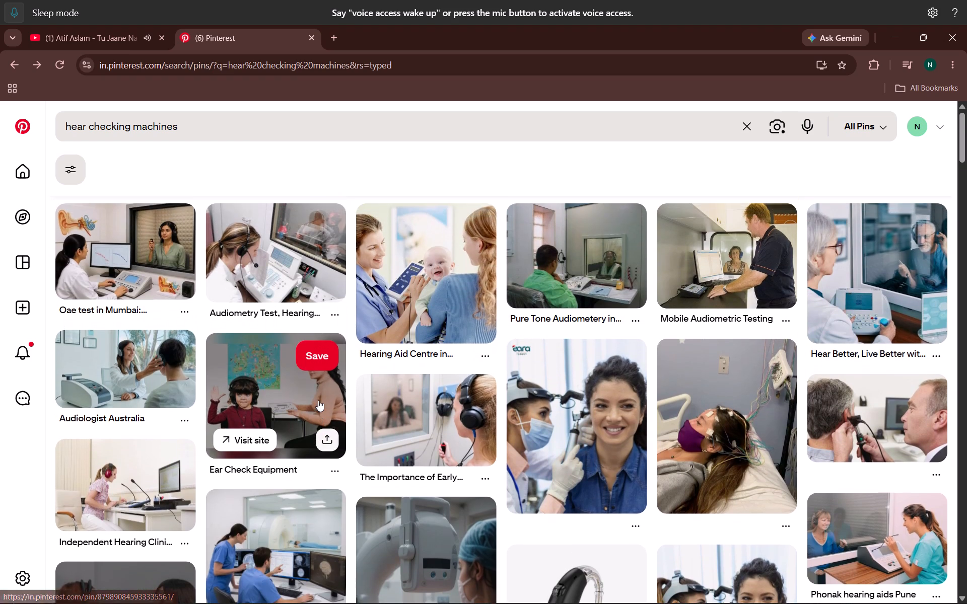
{"action": "scroll", "coordinate": [318, 400], "scroll_direction": "up", "scroll_amount": 4}
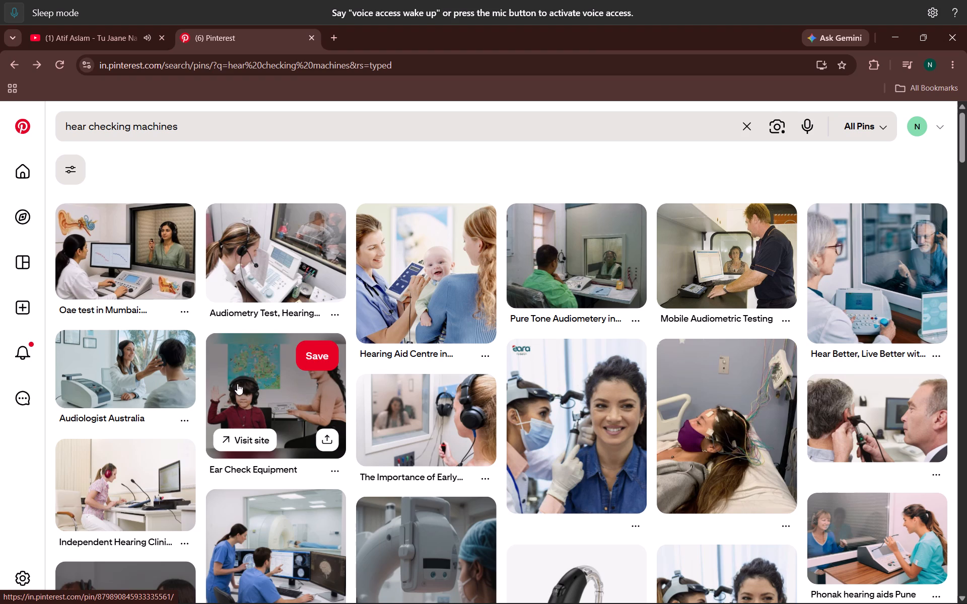
{"action": "left_click", "coordinate": [150, 385]}
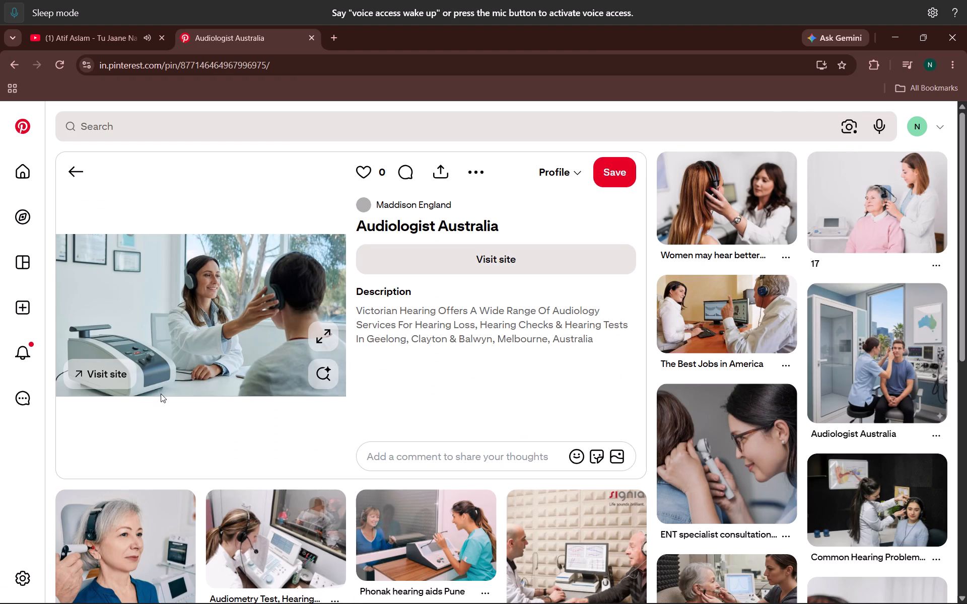
Examine the images related to the "Audiologist Australia" pin for a suitable hearing-test equipment photo, and return to the search results.
{"action": "scroll", "coordinate": [184, 364], "scroll_direction": "down", "scroll_amount": 2}
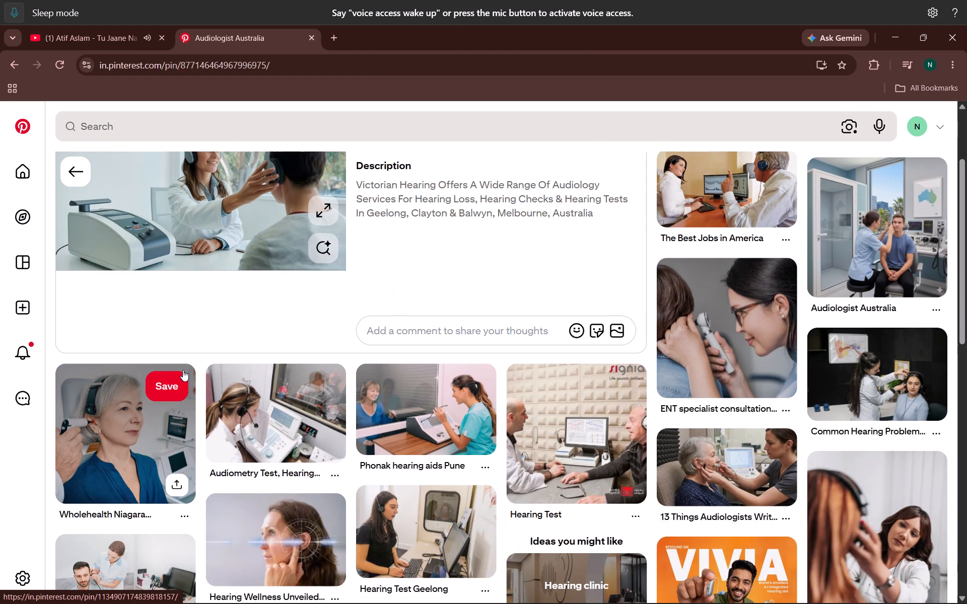
{"action": "scroll", "coordinate": [182, 371], "scroll_direction": "up", "scroll_amount": 2}
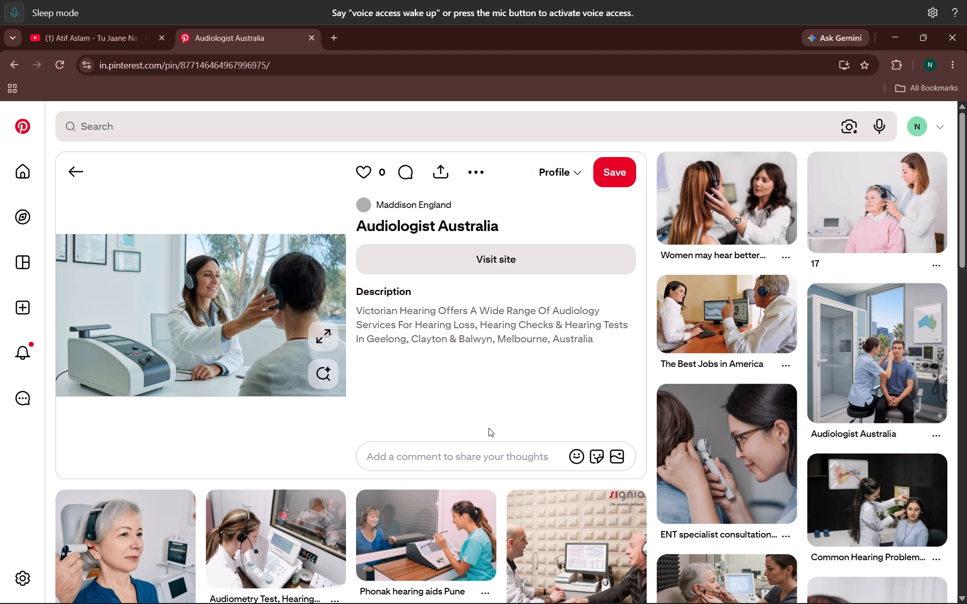
{"action": "scroll", "coordinate": [567, 309], "scroll_direction": "down", "scroll_amount": 5}
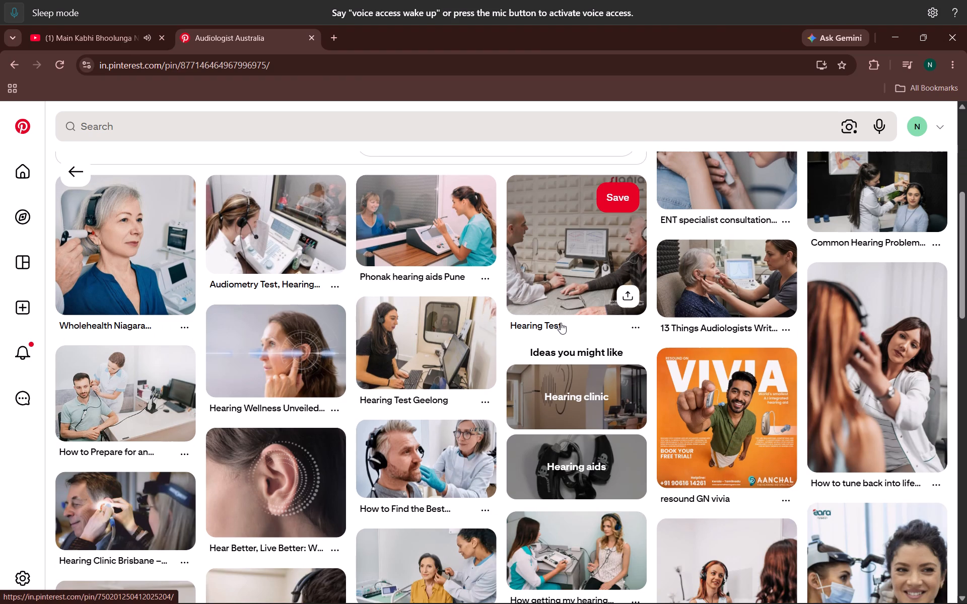
{"action": "scroll", "coordinate": [561, 324], "scroll_direction": "down", "scroll_amount": 1}
{"action": "scroll", "coordinate": [561, 326], "scroll_direction": "up", "scroll_amount": 1}
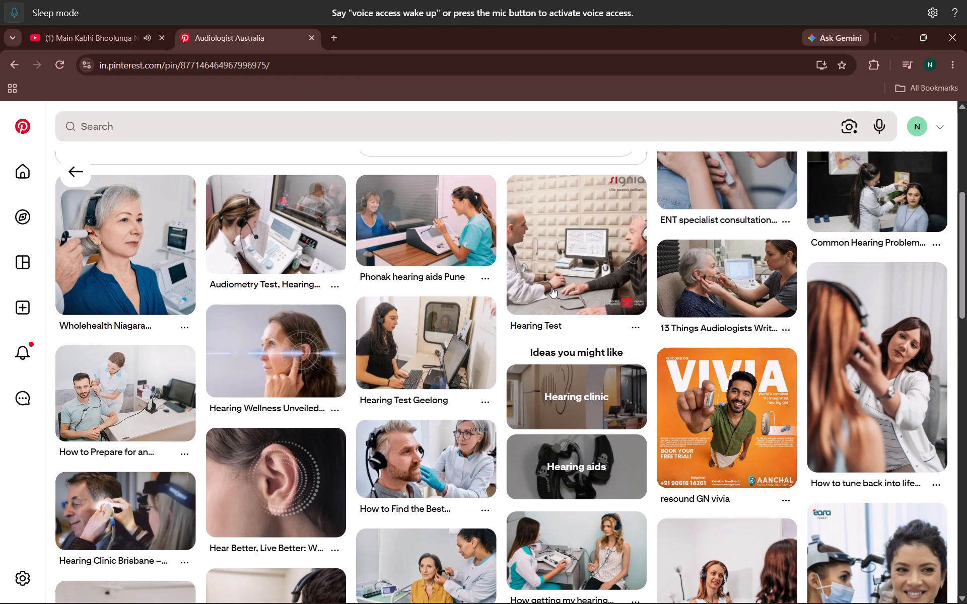
{"action": "scroll", "coordinate": [471, 358], "scroll_direction": "down", "scroll_amount": 3}
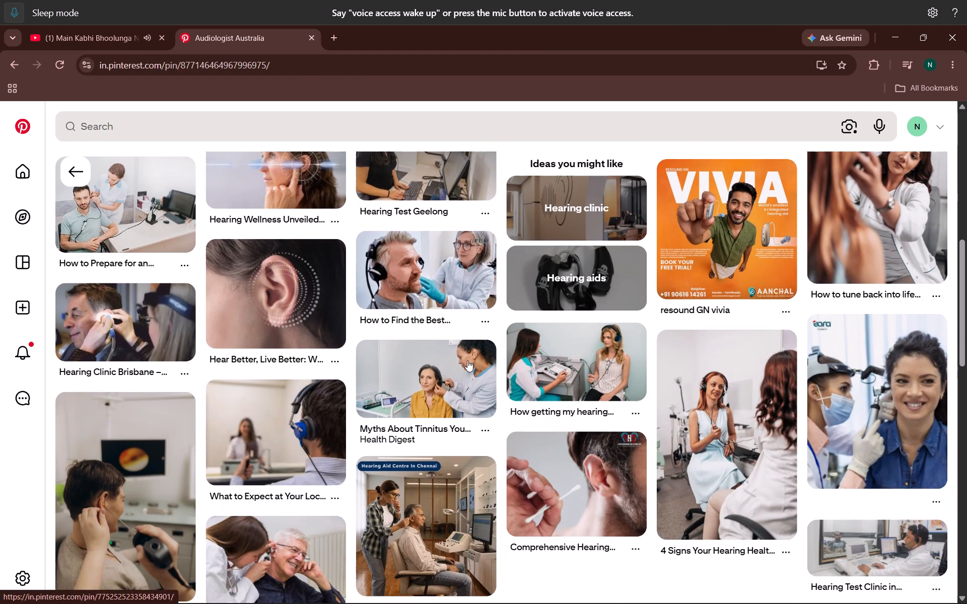
{"action": "scroll", "coordinate": [467, 360], "scroll_direction": "down", "scroll_amount": 3}
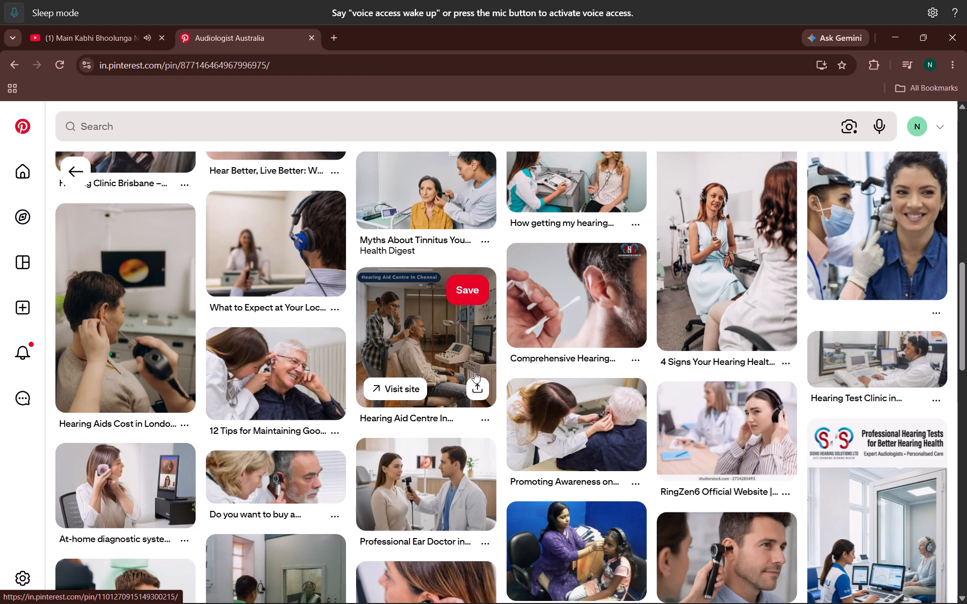
{"action": "scroll", "coordinate": [483, 372], "scroll_direction": "down", "scroll_amount": 3}
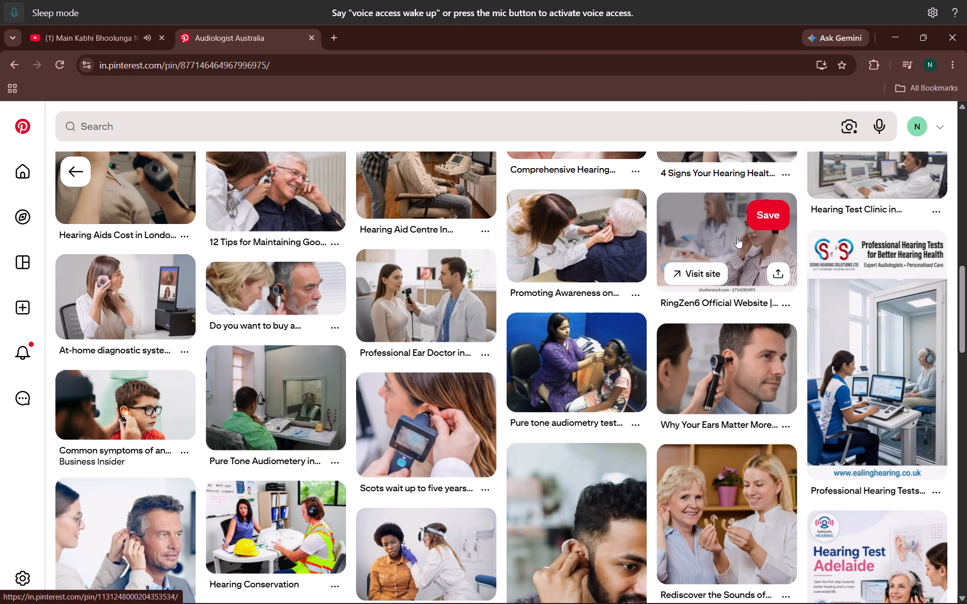
{"action": "scroll", "coordinate": [602, 252], "scroll_direction": "up", "scroll_amount": 6}
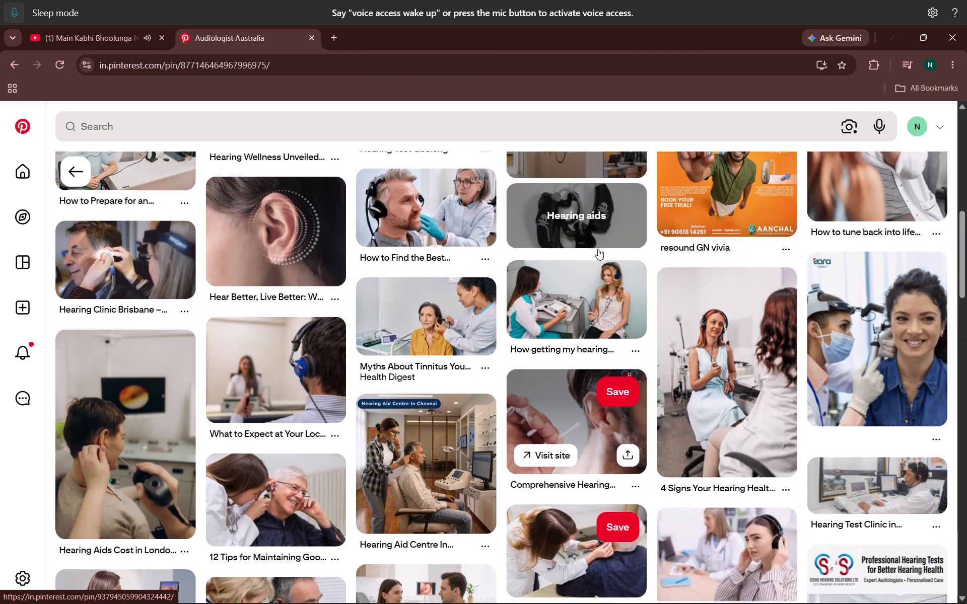
{"action": "scroll", "coordinate": [598, 249], "scroll_direction": "up", "scroll_amount": 6}
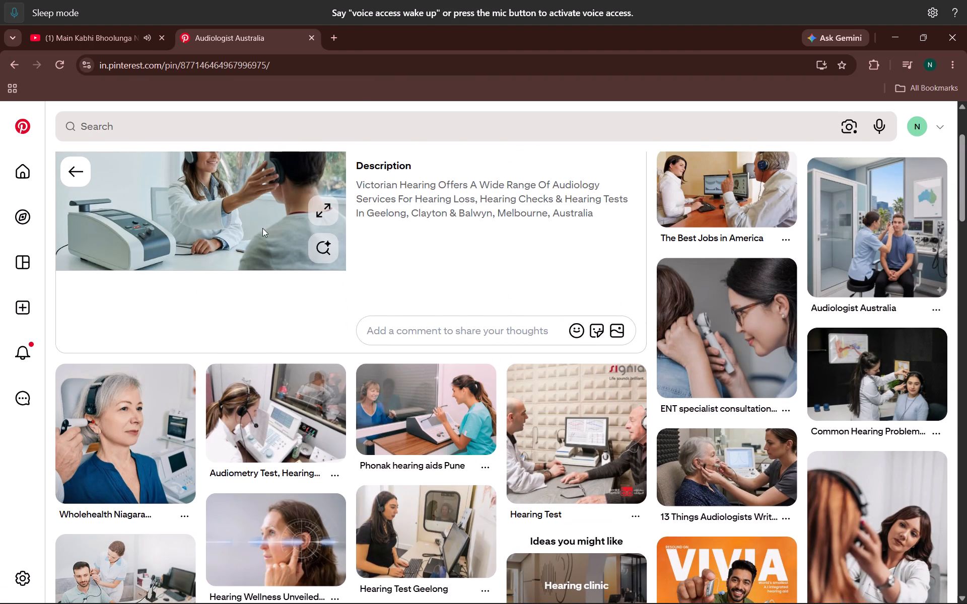
{"action": "scroll", "coordinate": [166, 218], "scroll_direction": "up", "scroll_amount": 7}
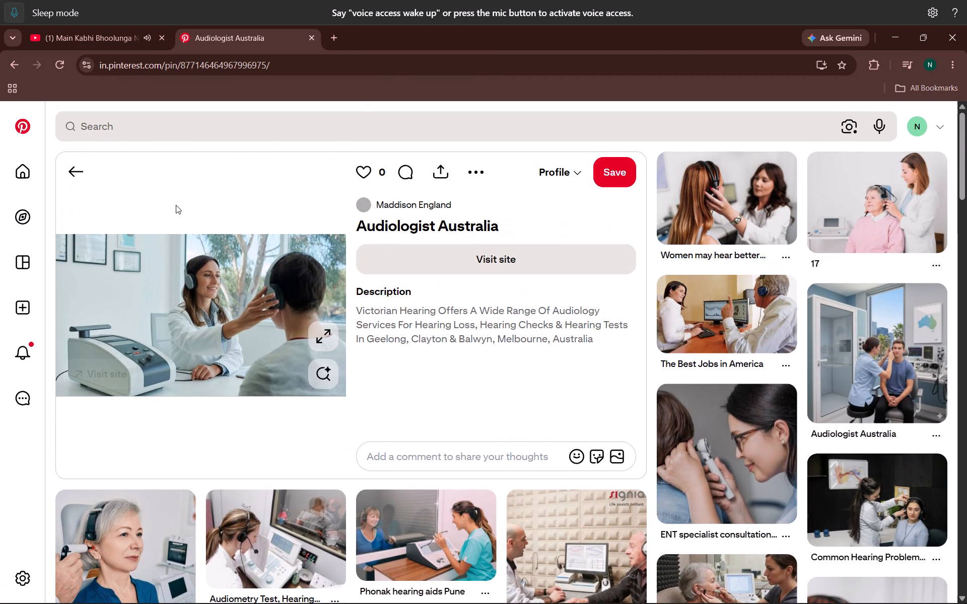
{"action": "left_click", "coordinate": [78, 172]}
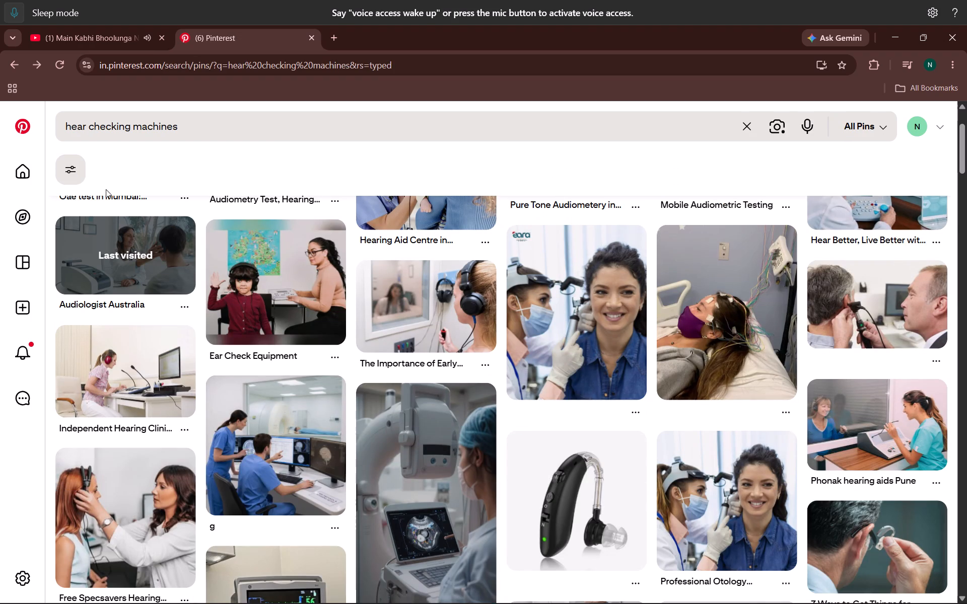
Open the "Oae test in Mumbai" pin from the top of the search results.
{"action": "scroll", "coordinate": [266, 283], "scroll_direction": "up", "scroll_amount": 4}
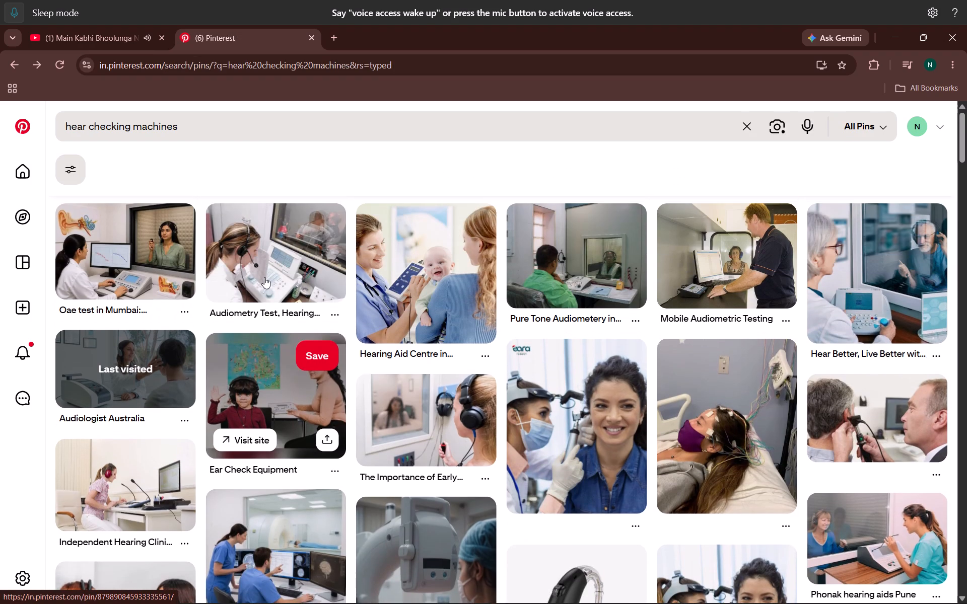
{"action": "scroll", "coordinate": [264, 275], "scroll_direction": "up", "scroll_amount": 2}
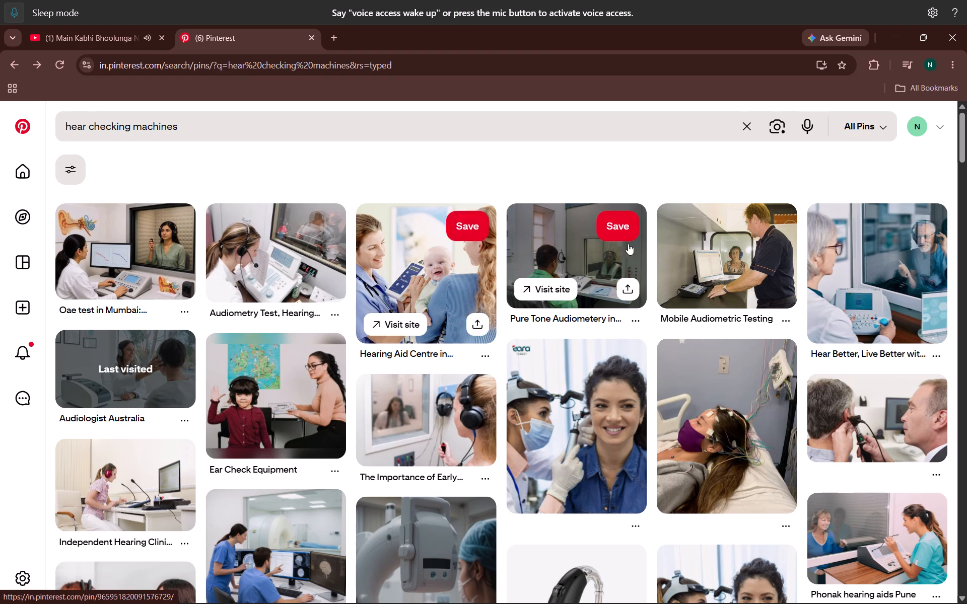
{"action": "left_click", "coordinate": [148, 248]}
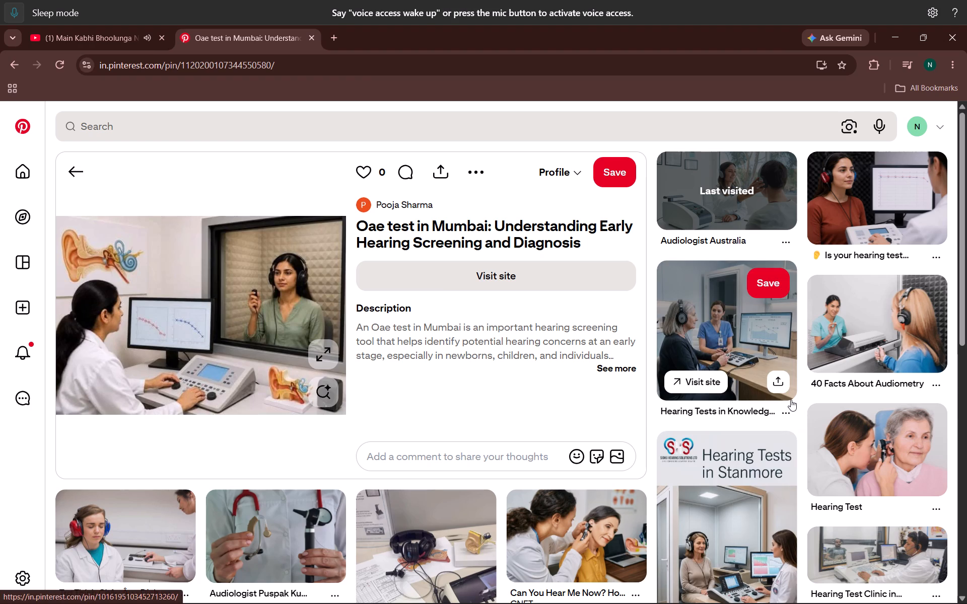
Open the related "40 Facts About Audiometry" pin and, from its related images, the girl in an orange jacket being fitted with headphones.
{"action": "left_click", "coordinate": [861, 322]}
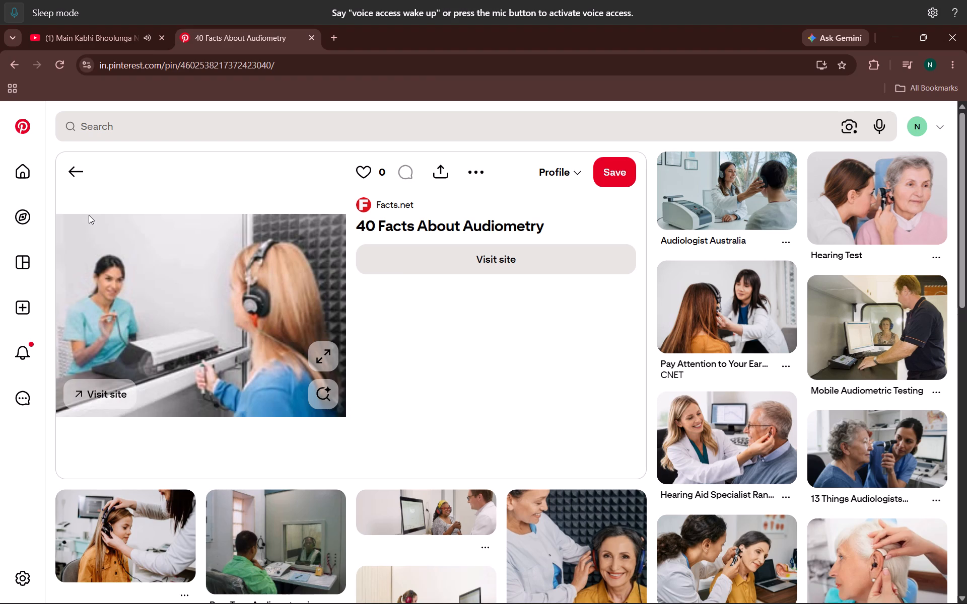
{"action": "scroll", "coordinate": [126, 275], "scroll_direction": "down", "scroll_amount": 2}
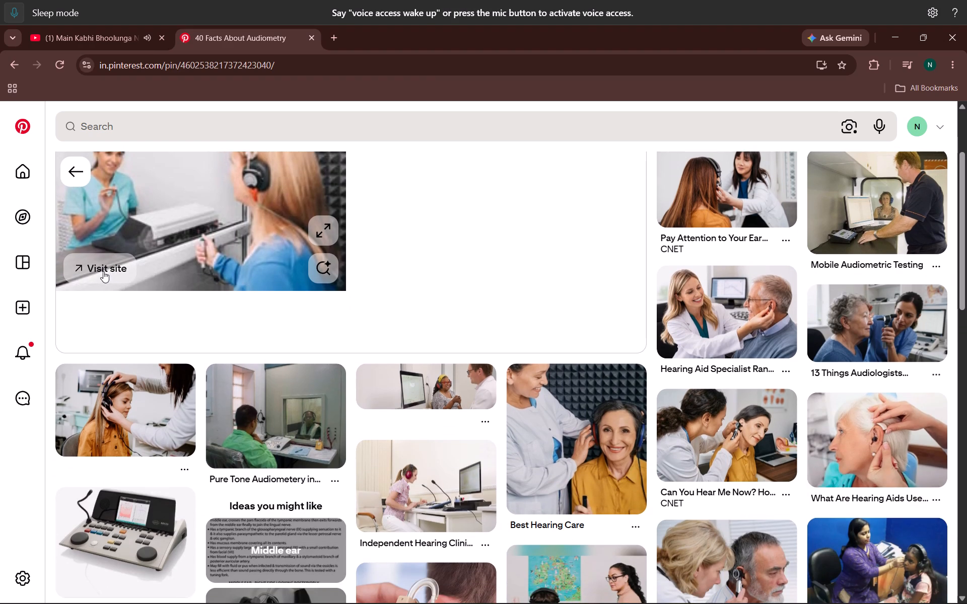
{"action": "left_click", "coordinate": [91, 400]}
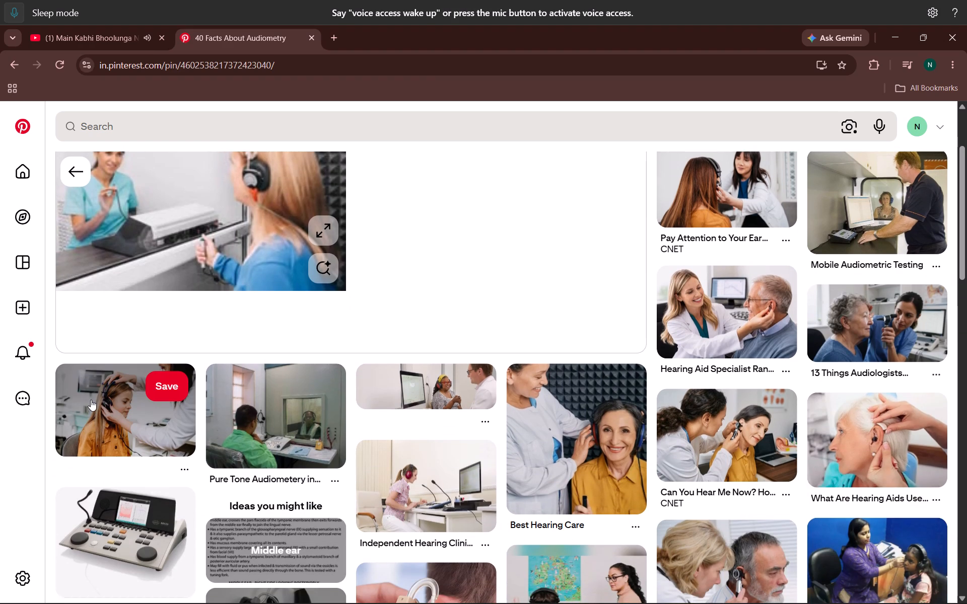
{"action": "left_click", "coordinate": [113, 419]}
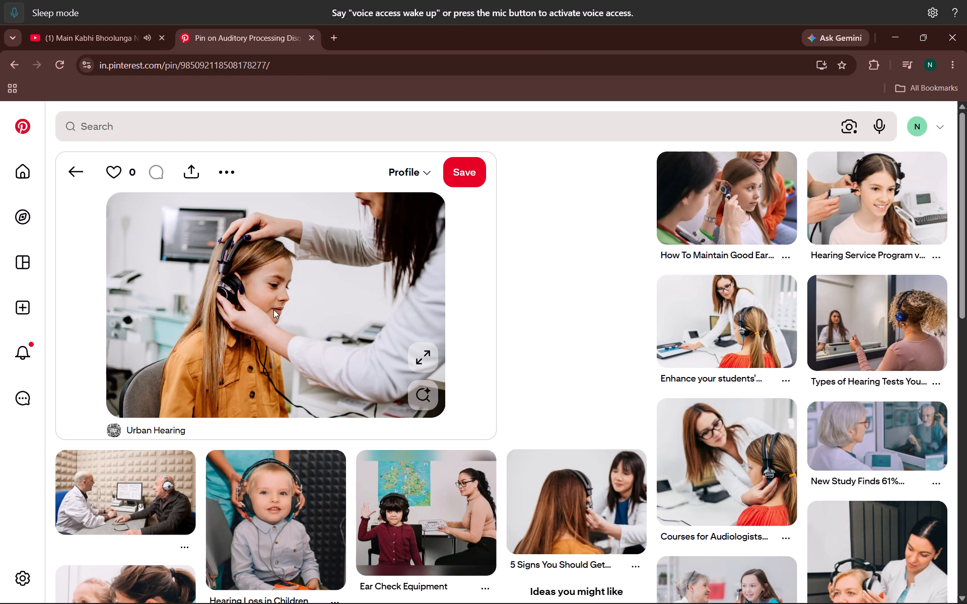
Examine the images related to the headphone-fitting girl pin for a better hearing-test photo, and return to the main image.
{"action": "scroll", "coordinate": [275, 314], "scroll_direction": "down", "scroll_amount": 2}
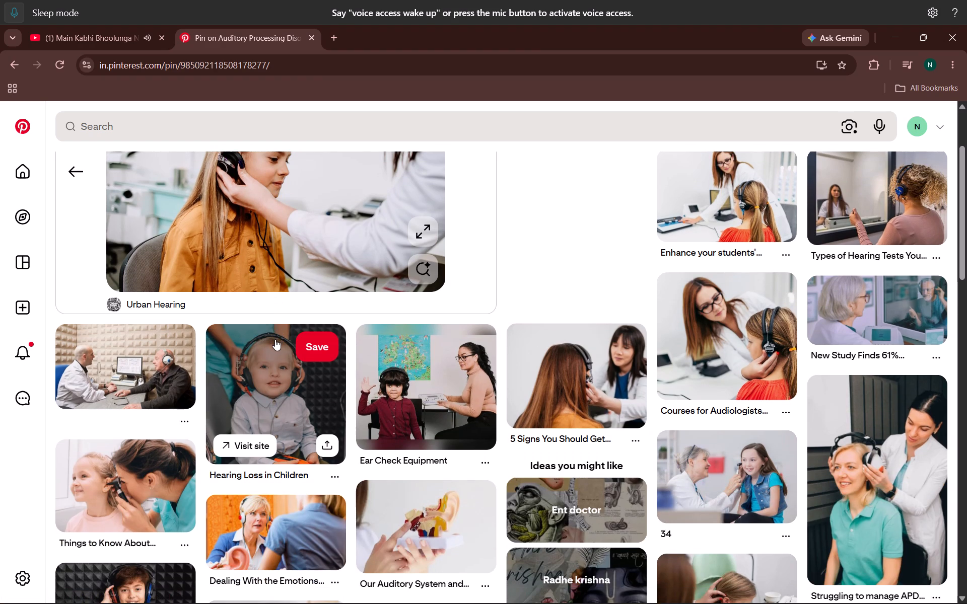
{"action": "scroll", "coordinate": [275, 341], "scroll_direction": "down", "scroll_amount": 3}
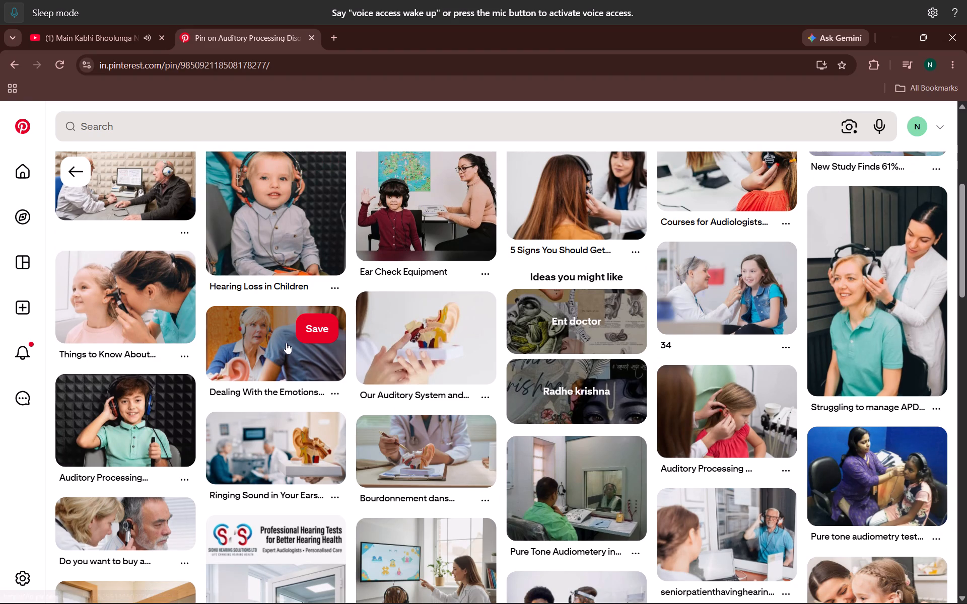
{"action": "scroll", "coordinate": [310, 315], "scroll_direction": "down", "scroll_amount": 2}
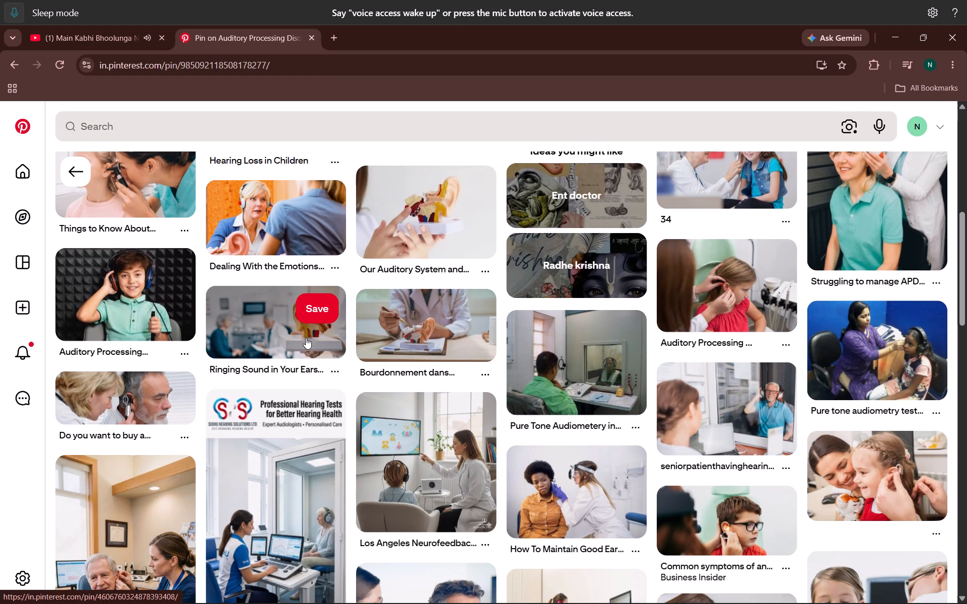
{"action": "scroll", "coordinate": [303, 330], "scroll_direction": "up", "scroll_amount": 2}
{"action": "scroll", "coordinate": [303, 327], "scroll_direction": "down", "scroll_amount": 11}
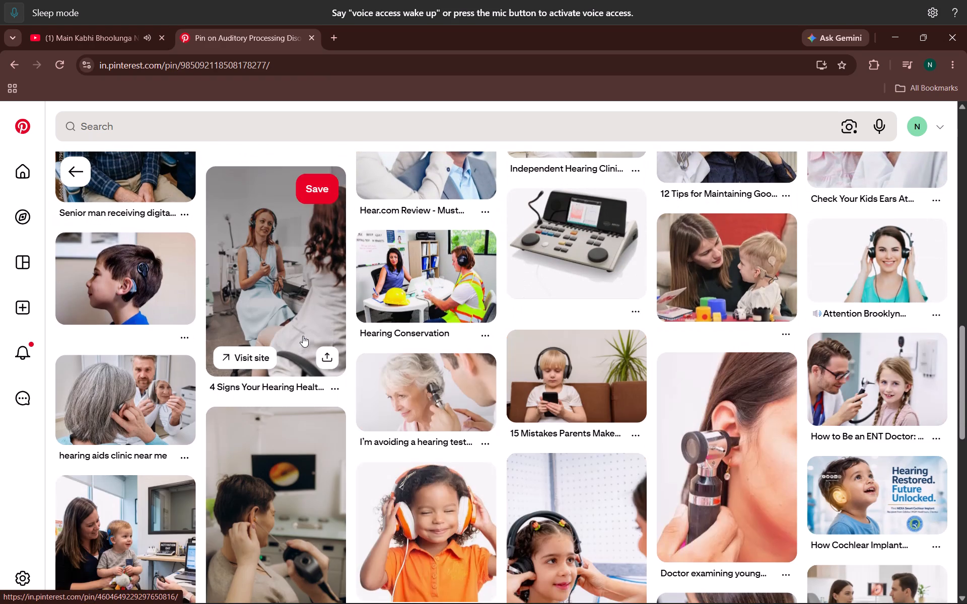
{"action": "scroll", "coordinate": [303, 336], "scroll_direction": "down", "scroll_amount": 1}
{"action": "scroll", "coordinate": [303, 337], "scroll_direction": "up", "scroll_amount": 12}
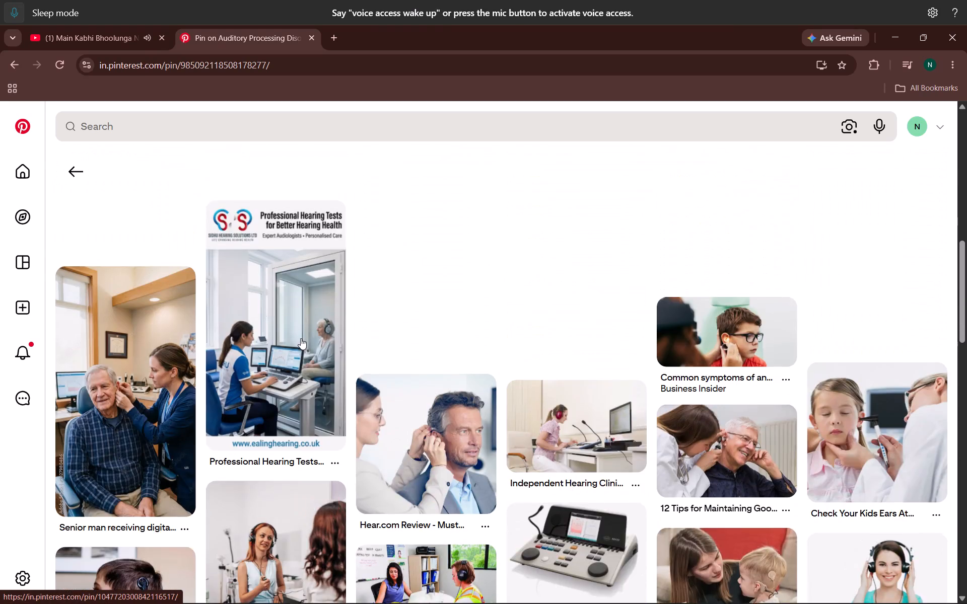
{"action": "scroll", "coordinate": [301, 338], "scroll_direction": "up", "scroll_amount": 11}
Copy the headphone-fitting photo, switch to CorelDRAW, and paste it into the empty green frame on page 2 of desiha.cdr.
{"action": "right_click", "coordinate": [256, 273]}
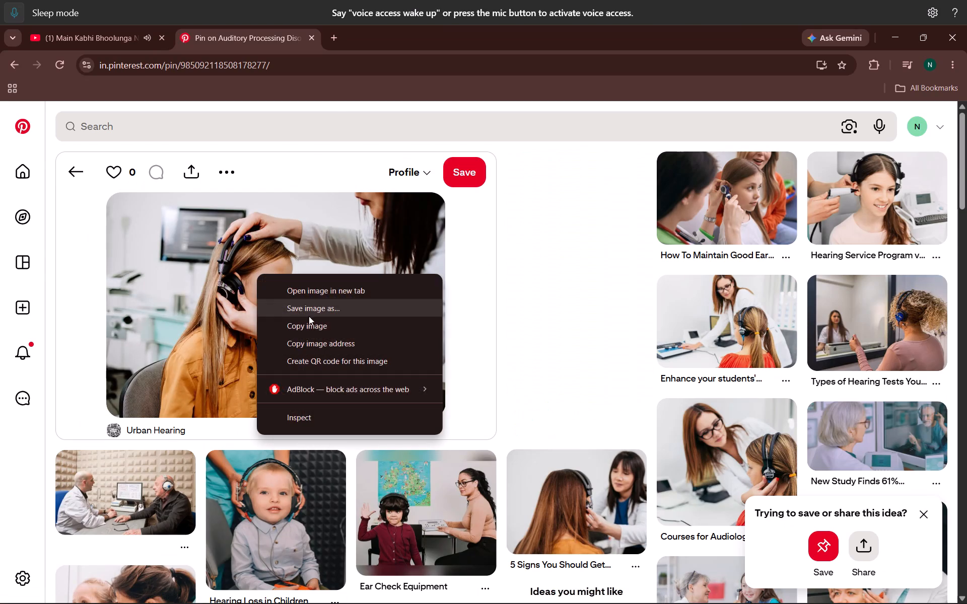
{"action": "left_click", "coordinate": [319, 331]}
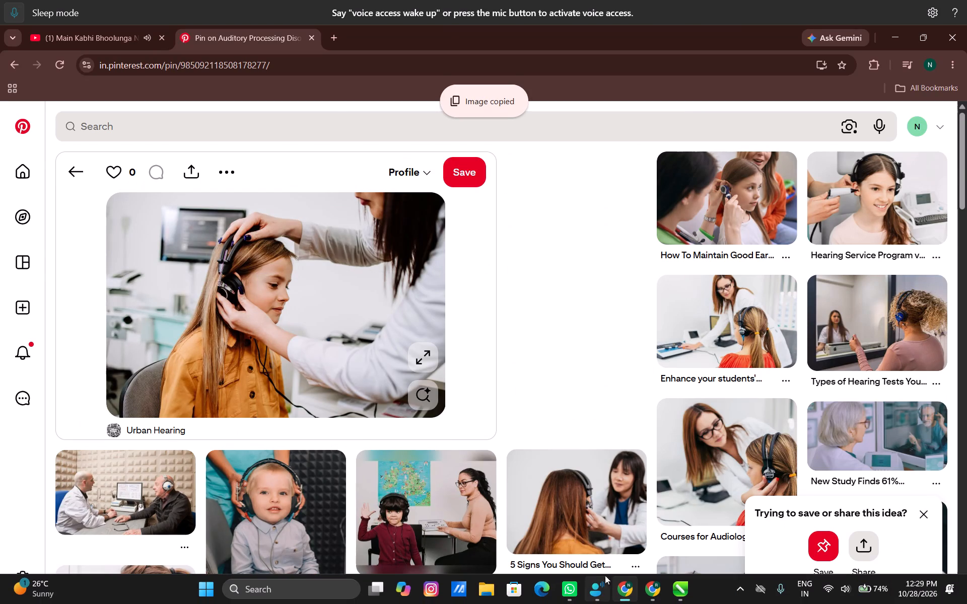
{"action": "left_click", "coordinate": [674, 598]}
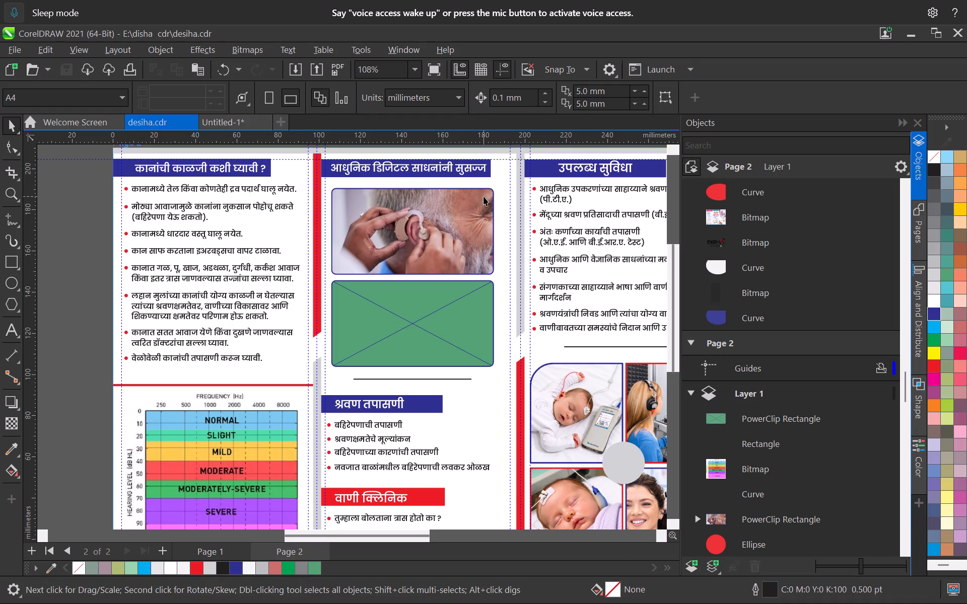
{"action": "key", "text": "ctrl+v"}
{"action": "left_click_drag", "start_coordinate": [393, 304], "coordinate": [412, 354]}
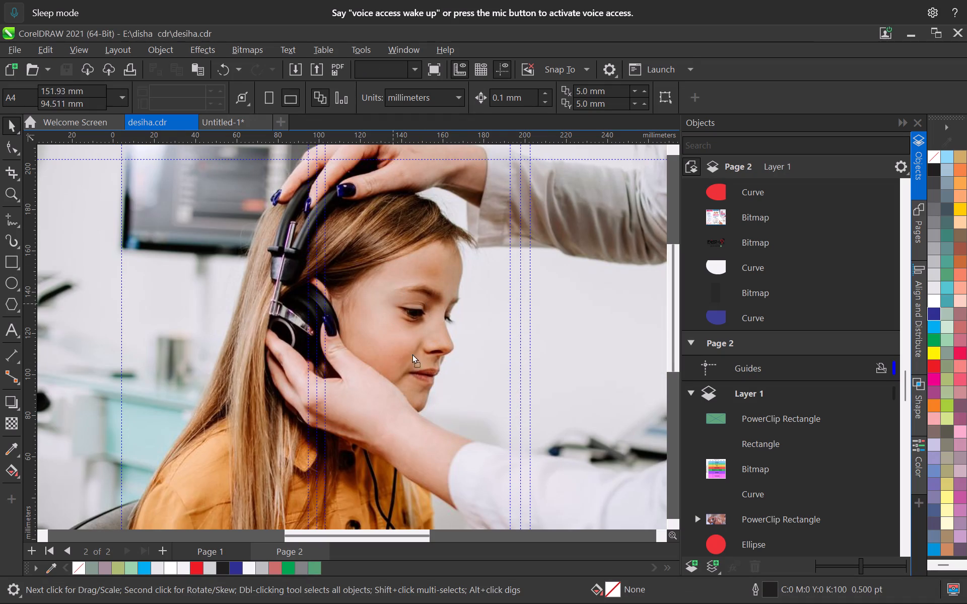
{"action": "left_click_drag", "start_coordinate": [412, 354], "coordinate": [411, 324]}
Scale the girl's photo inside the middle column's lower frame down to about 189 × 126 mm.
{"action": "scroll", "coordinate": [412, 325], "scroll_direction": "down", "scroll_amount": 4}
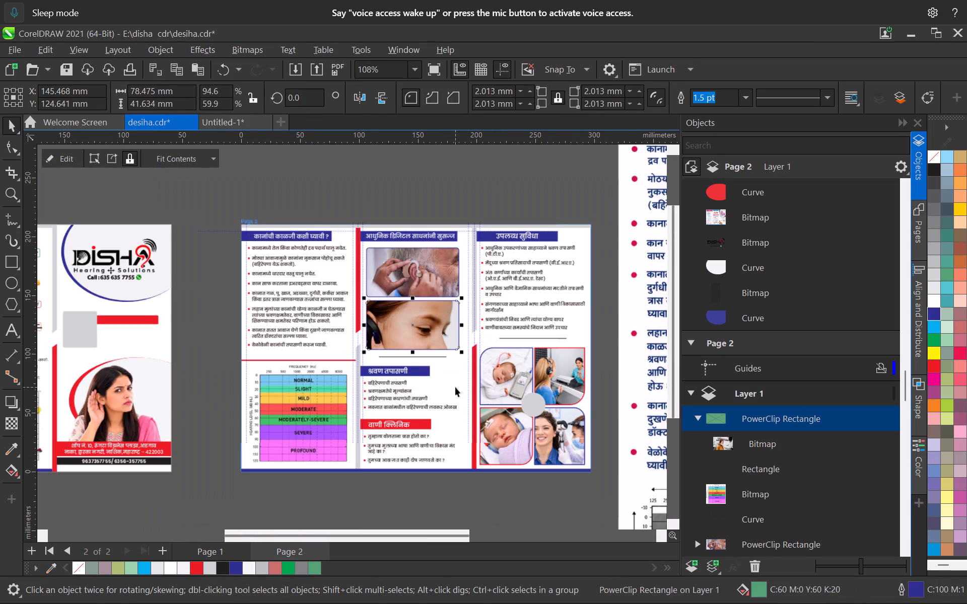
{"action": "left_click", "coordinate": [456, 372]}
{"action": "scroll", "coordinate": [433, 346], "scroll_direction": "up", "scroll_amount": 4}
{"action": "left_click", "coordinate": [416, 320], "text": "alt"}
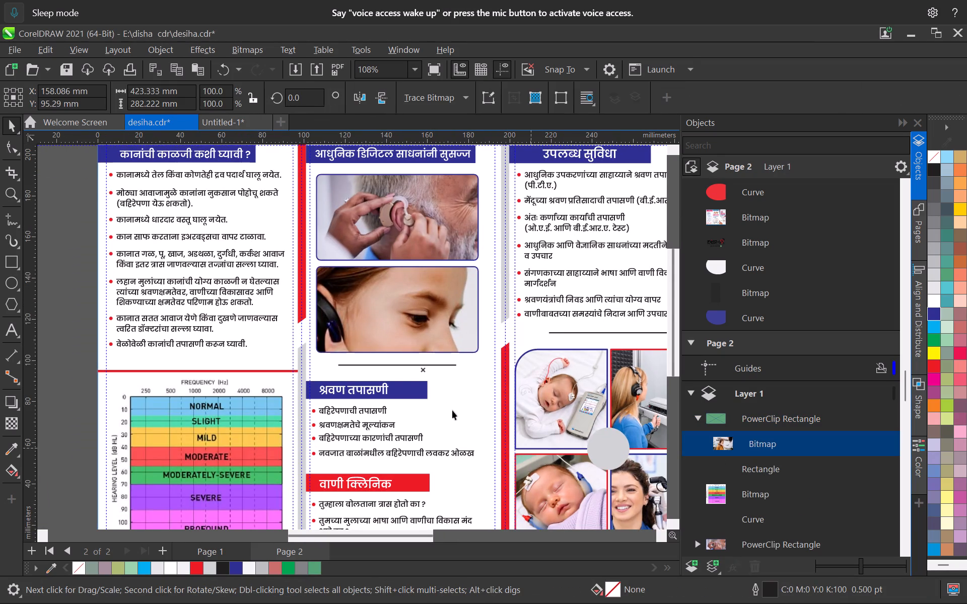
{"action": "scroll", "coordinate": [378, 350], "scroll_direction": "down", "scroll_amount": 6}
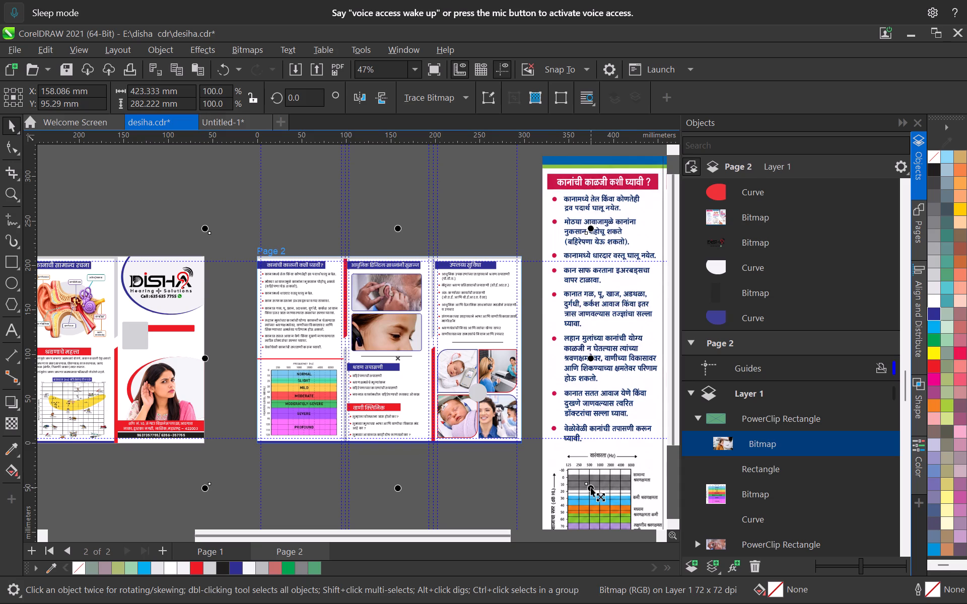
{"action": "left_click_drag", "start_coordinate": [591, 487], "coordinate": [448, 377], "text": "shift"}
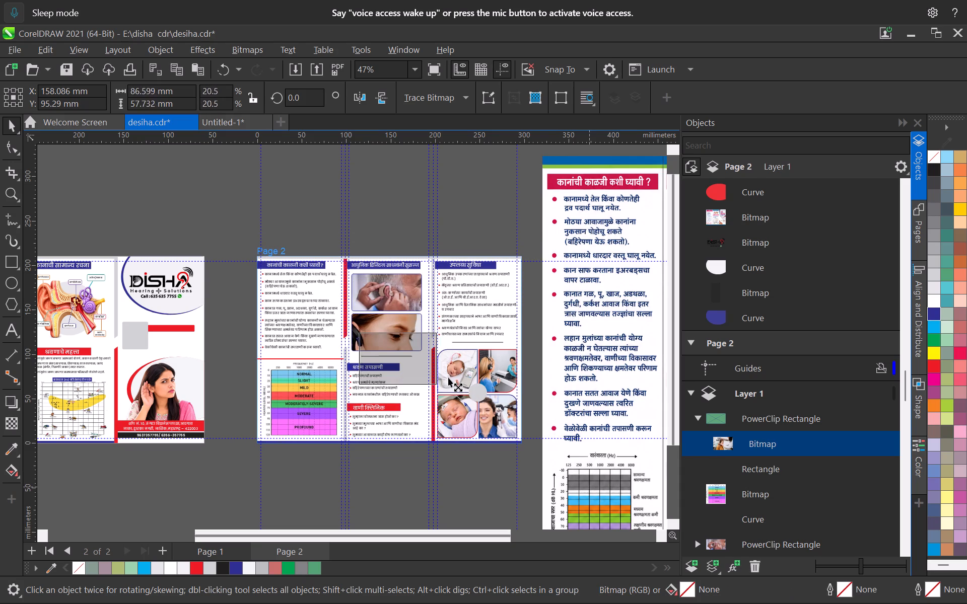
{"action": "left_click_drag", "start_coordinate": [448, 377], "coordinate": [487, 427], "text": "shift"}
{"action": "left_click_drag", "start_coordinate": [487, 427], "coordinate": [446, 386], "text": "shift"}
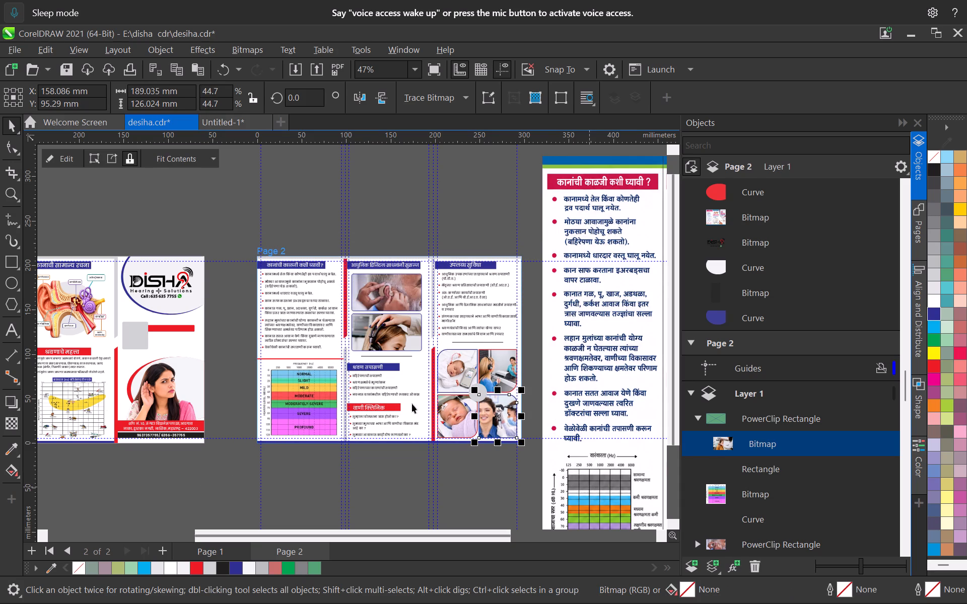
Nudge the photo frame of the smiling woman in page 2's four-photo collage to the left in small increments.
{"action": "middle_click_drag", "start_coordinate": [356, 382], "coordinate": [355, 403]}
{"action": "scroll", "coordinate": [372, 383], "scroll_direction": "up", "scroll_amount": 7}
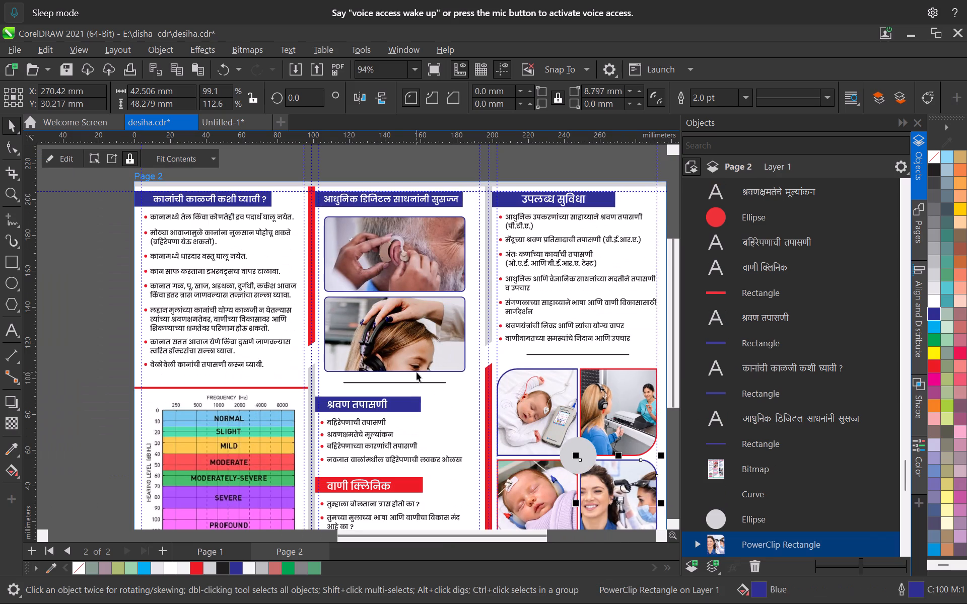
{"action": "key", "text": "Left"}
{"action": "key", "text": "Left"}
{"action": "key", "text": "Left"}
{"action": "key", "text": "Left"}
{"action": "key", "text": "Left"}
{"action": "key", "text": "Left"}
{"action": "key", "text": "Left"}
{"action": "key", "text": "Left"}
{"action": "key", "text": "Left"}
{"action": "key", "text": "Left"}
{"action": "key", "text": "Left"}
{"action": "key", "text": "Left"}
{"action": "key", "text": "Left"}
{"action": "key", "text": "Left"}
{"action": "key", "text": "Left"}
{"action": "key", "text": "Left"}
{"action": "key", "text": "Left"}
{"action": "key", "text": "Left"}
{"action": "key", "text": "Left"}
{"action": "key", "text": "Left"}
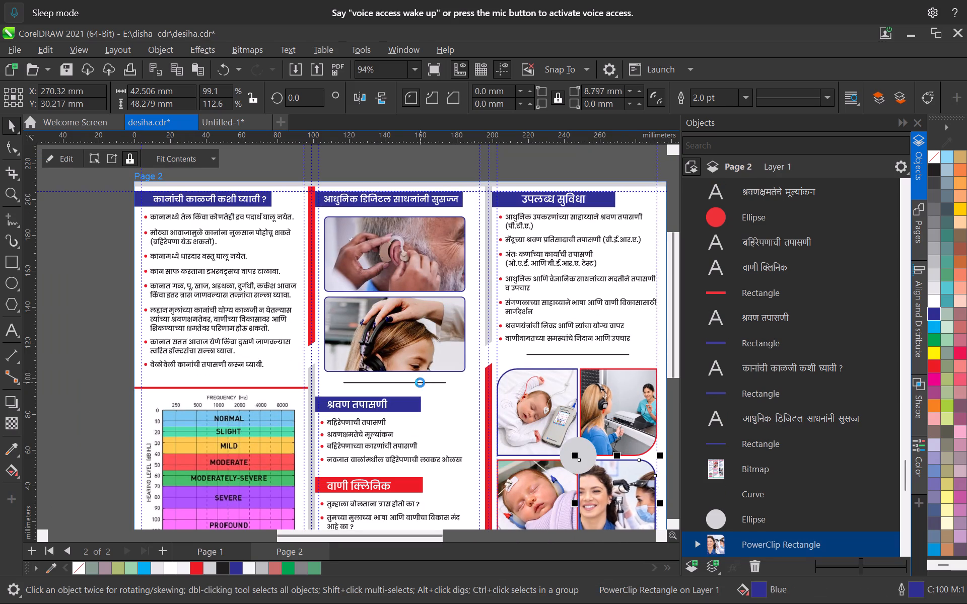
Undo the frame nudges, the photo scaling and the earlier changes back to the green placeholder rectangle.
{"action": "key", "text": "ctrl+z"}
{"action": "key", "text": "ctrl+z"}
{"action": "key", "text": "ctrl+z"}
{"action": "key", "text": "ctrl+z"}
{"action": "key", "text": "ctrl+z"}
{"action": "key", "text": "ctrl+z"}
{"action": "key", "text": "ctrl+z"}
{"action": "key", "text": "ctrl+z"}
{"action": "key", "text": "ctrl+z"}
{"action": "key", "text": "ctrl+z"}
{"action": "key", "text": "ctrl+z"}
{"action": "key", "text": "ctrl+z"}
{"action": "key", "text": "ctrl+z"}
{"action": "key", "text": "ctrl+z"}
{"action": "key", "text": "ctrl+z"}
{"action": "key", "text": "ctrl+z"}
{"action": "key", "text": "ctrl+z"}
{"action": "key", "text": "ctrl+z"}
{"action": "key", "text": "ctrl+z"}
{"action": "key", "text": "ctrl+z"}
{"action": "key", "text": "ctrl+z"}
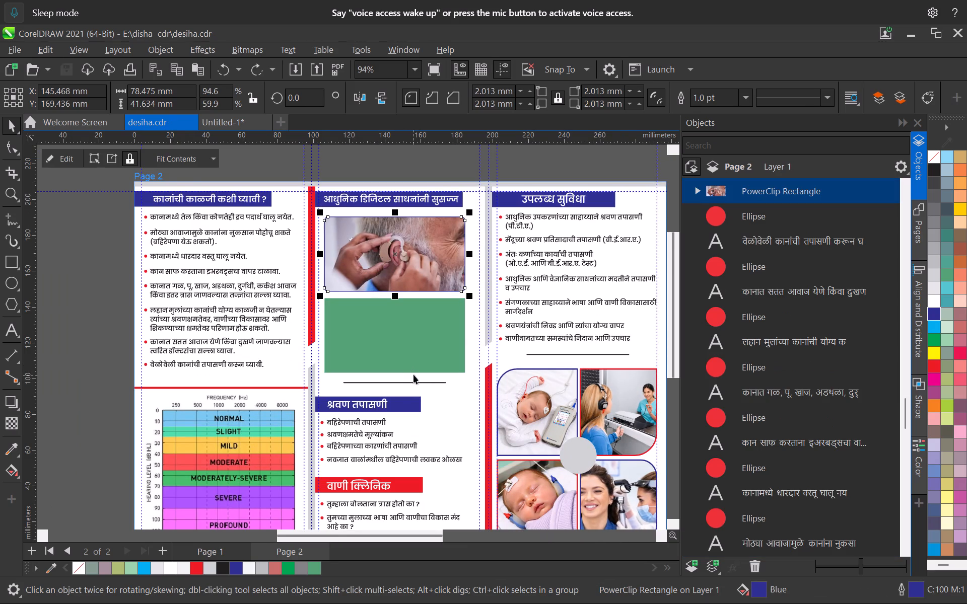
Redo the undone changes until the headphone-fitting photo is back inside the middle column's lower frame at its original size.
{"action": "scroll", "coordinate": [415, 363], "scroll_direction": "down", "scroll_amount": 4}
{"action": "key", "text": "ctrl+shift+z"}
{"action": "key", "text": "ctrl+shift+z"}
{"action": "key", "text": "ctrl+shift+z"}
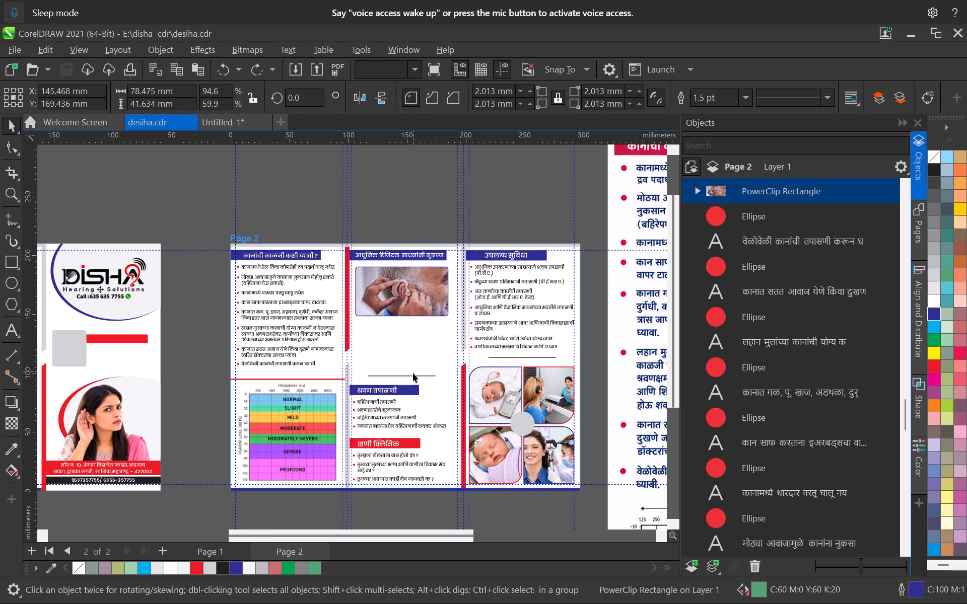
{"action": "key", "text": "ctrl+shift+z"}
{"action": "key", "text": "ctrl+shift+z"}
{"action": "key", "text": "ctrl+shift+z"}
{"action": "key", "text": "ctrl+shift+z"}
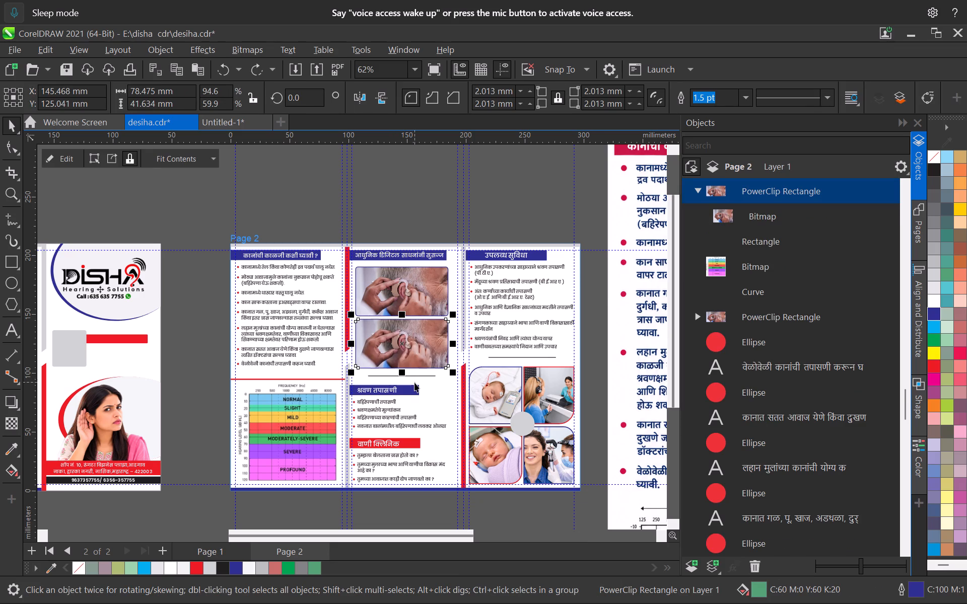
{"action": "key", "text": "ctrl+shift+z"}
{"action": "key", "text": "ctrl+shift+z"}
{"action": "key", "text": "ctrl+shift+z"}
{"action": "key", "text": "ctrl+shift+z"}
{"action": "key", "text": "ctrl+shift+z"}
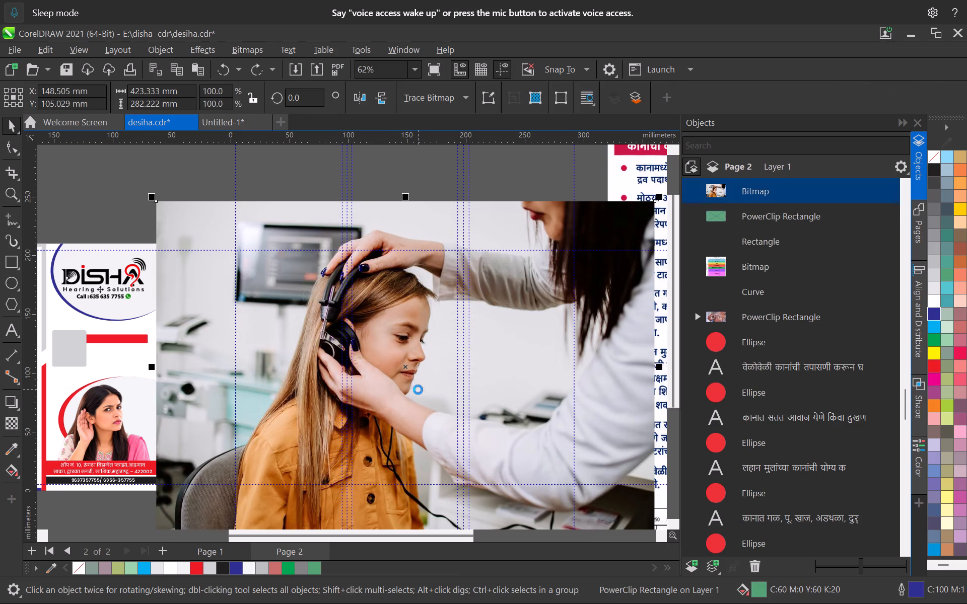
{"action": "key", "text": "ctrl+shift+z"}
Select the photo inside the middle column's lower frame and scale it proportionally down to about 149 × 99 mm.
{"action": "left_click", "coordinate": [437, 398]}
{"action": "scroll", "coordinate": [410, 353], "scroll_direction": "up", "scroll_amount": 4, "text": "alt"}
{"action": "left_click", "coordinate": [400, 369], "text": "alt"}
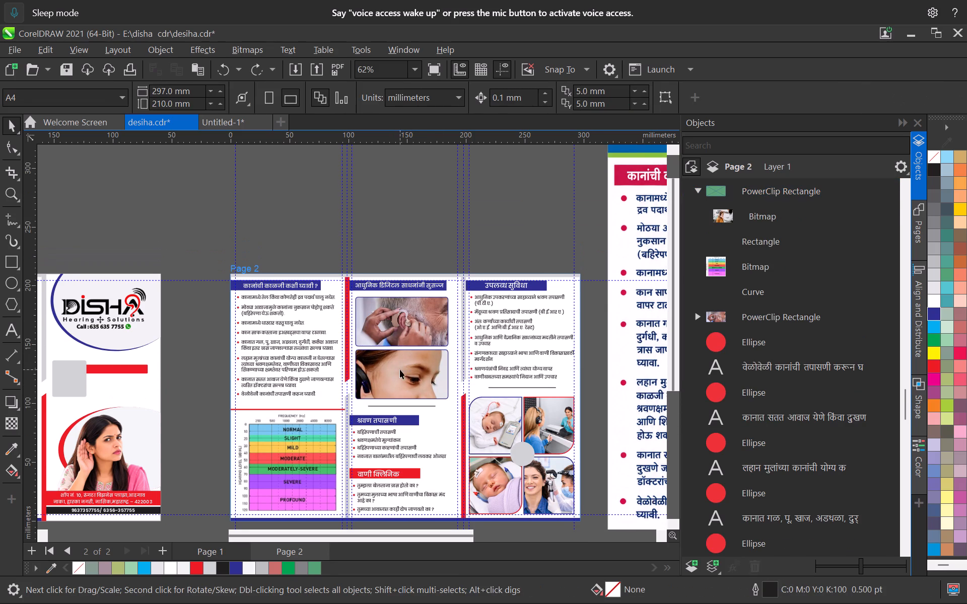
{"action": "left_click_drag", "start_coordinate": [160, 238], "coordinate": [267, 333]}
{"action": "left_click_drag", "start_coordinate": [378, 369], "coordinate": [198, 246]}
{"action": "left_click_drag", "start_coordinate": [122, 207], "coordinate": [303, 329]}
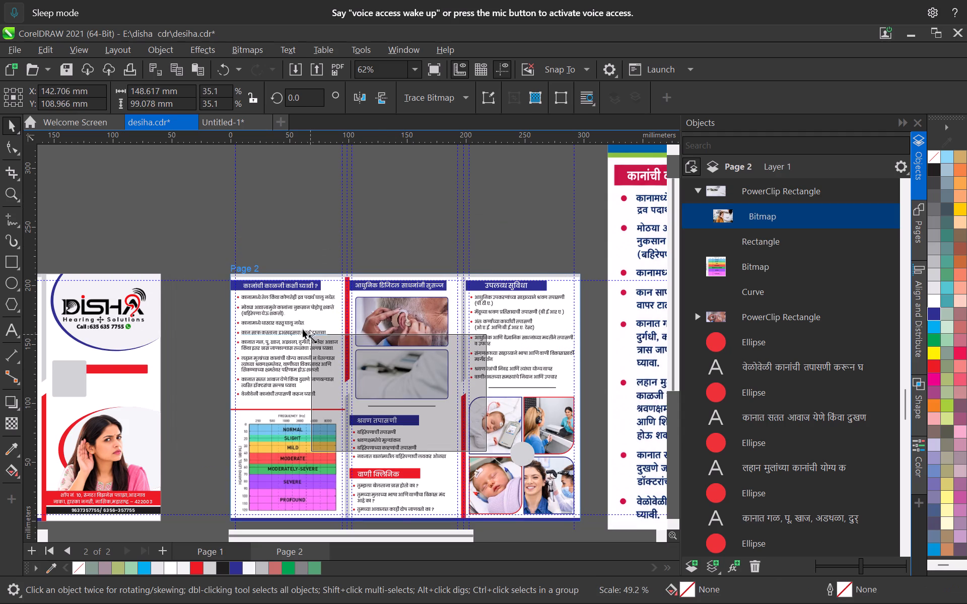
{"action": "left_click_drag", "start_coordinate": [303, 329], "coordinate": [302, 329]}
Reduce the framed photo proportionally to about 86 × 57 mm so the girl and the audiologist's hands both fit.
{"action": "scroll", "coordinate": [447, 398], "scroll_direction": "up", "scroll_amount": 2}
{"action": "scroll", "coordinate": [447, 397], "scroll_direction": "down", "scroll_amount": 1}
{"action": "scroll", "coordinate": [445, 396], "scroll_direction": "up", "scroll_amount": 4}
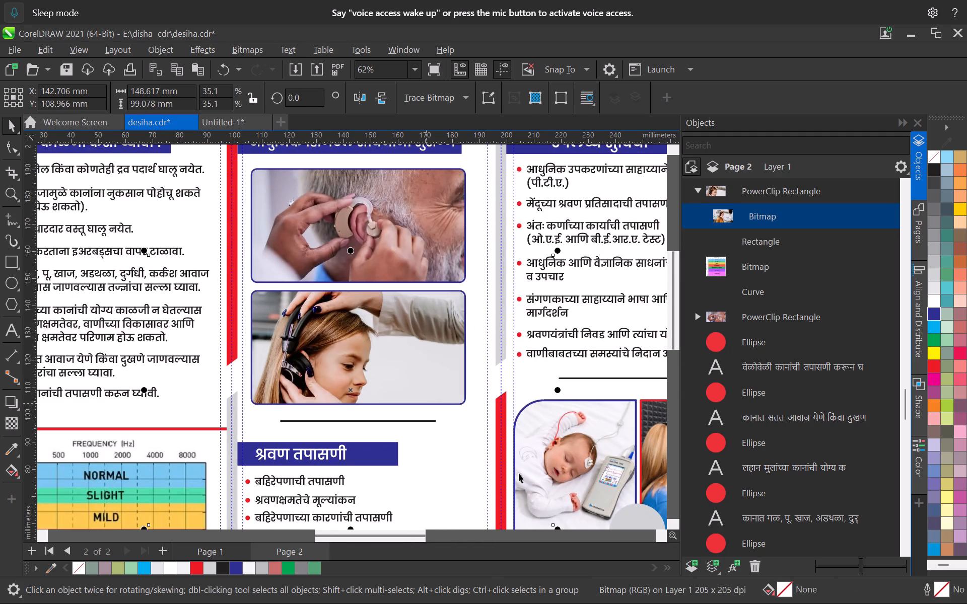
{"action": "scroll", "coordinate": [555, 516], "scroll_direction": "down", "scroll_amount": 1}
{"action": "left_click_drag", "start_coordinate": [556, 527], "coordinate": [499, 473]}
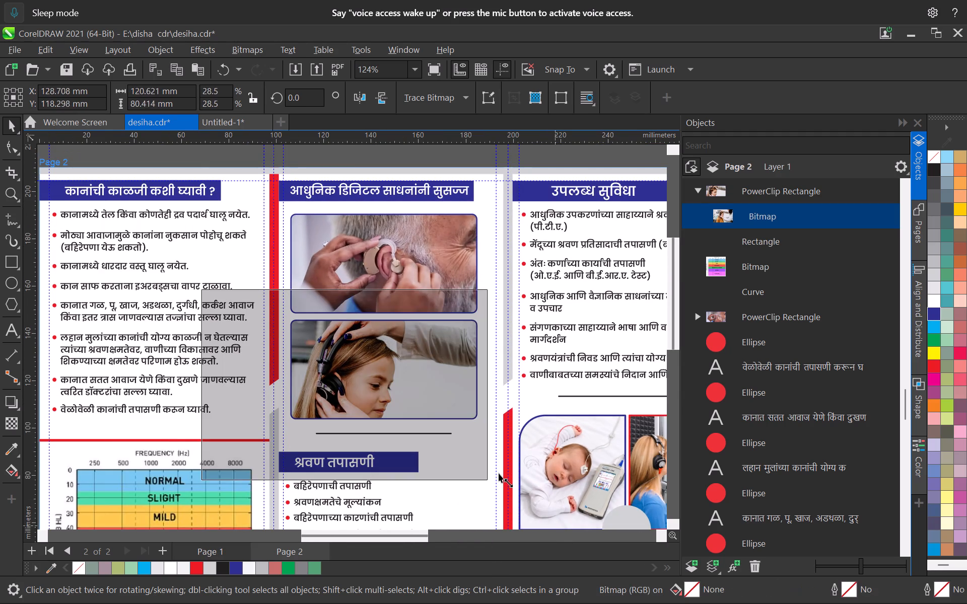
{"action": "left_click_drag", "start_coordinate": [499, 473], "coordinate": [504, 483]}
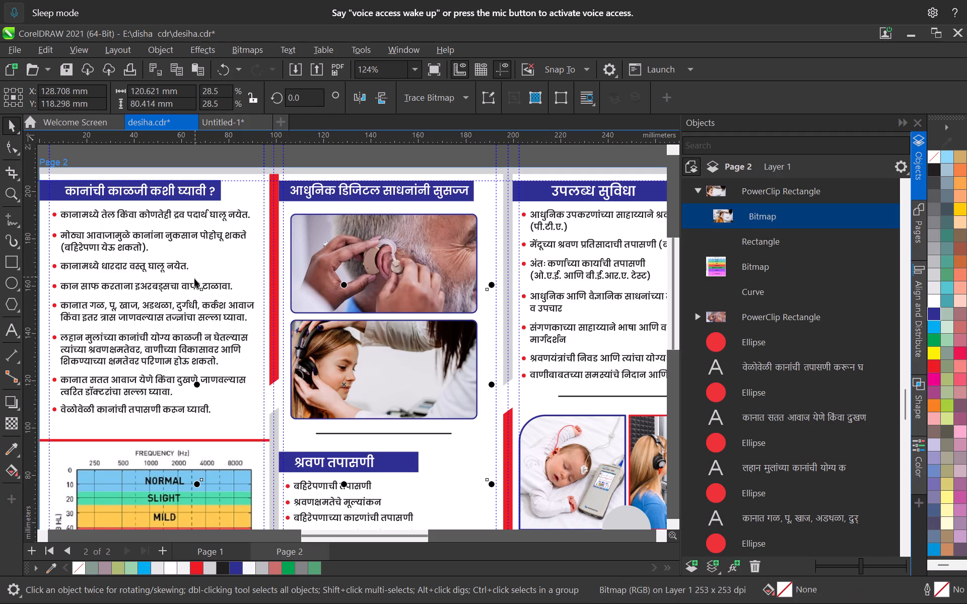
{"action": "left_click_drag", "start_coordinate": [194, 284], "coordinate": [237, 310]}
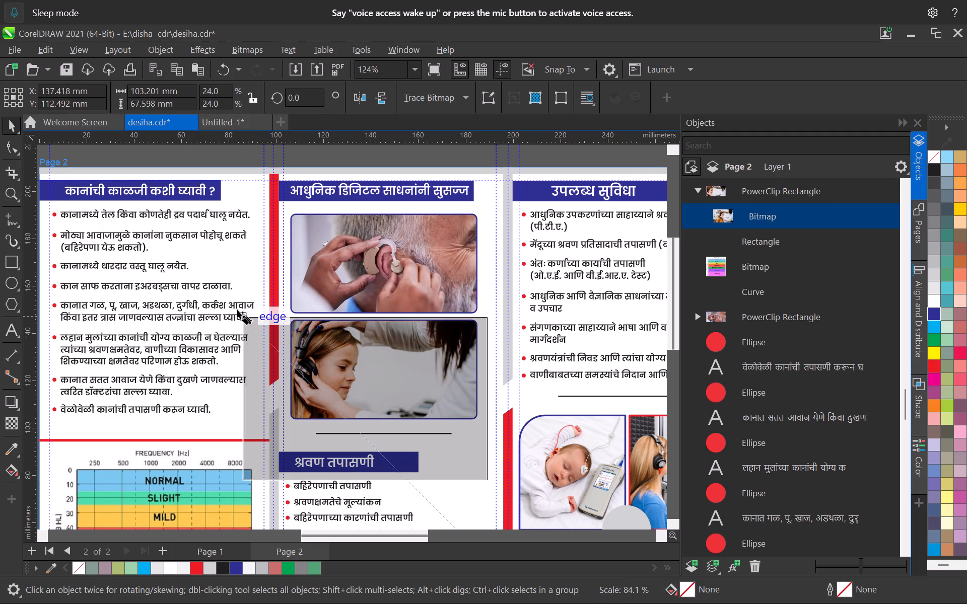
{"action": "left_click_drag", "start_coordinate": [237, 310], "coordinate": [235, 309]}
{"action": "left_click_drag", "start_coordinate": [237, 485], "coordinate": [249, 454]}
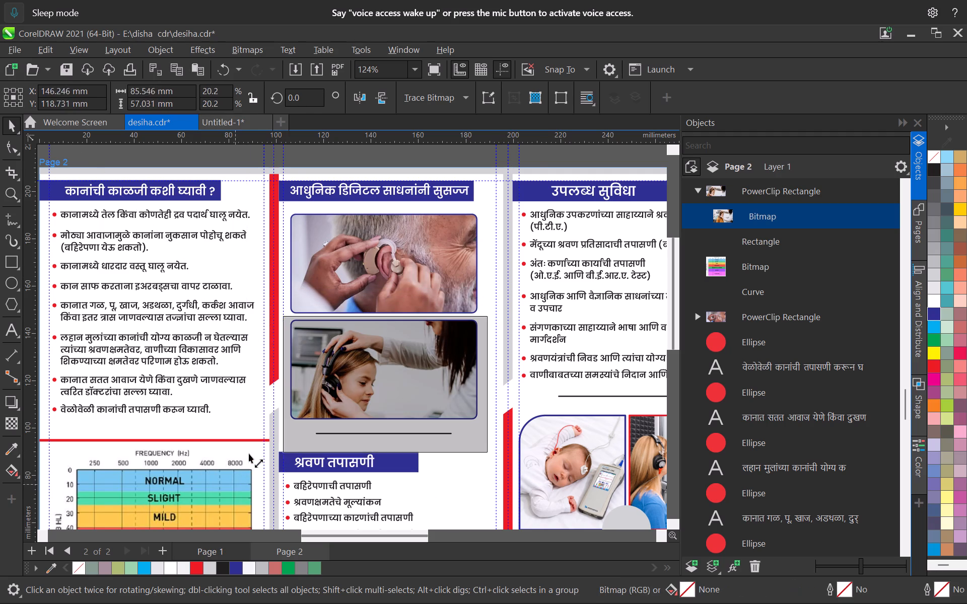
{"action": "left_click_drag", "start_coordinate": [249, 454], "coordinate": [246, 457]}
Adjust the framed photo from its lower corners to about 93 × 62 mm, keeping the frame fully covered.
{"action": "scroll", "coordinate": [356, 420], "scroll_direction": "up", "scroll_amount": 3}
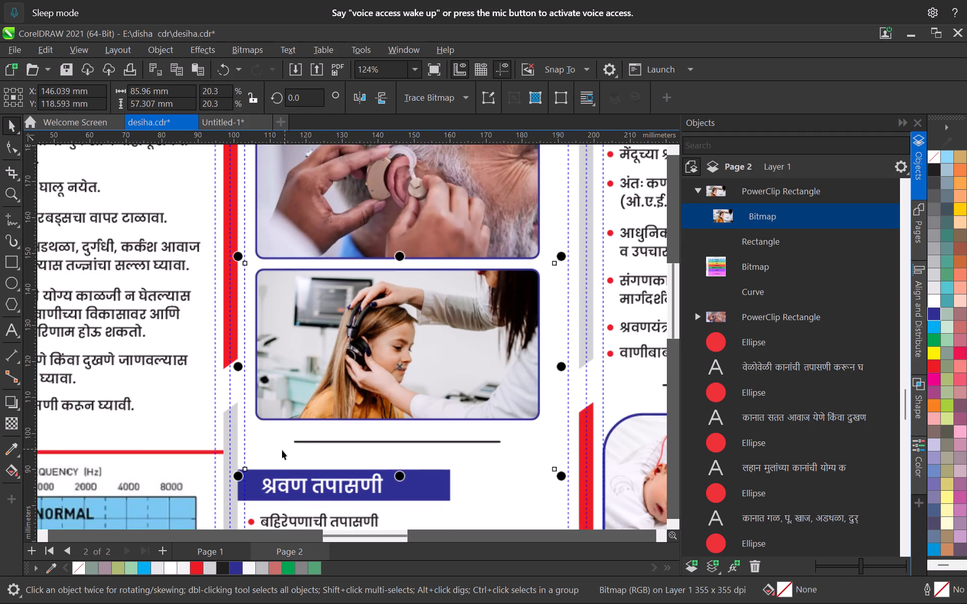
{"action": "left_click_drag", "start_coordinate": [237, 472], "coordinate": [217, 489]}
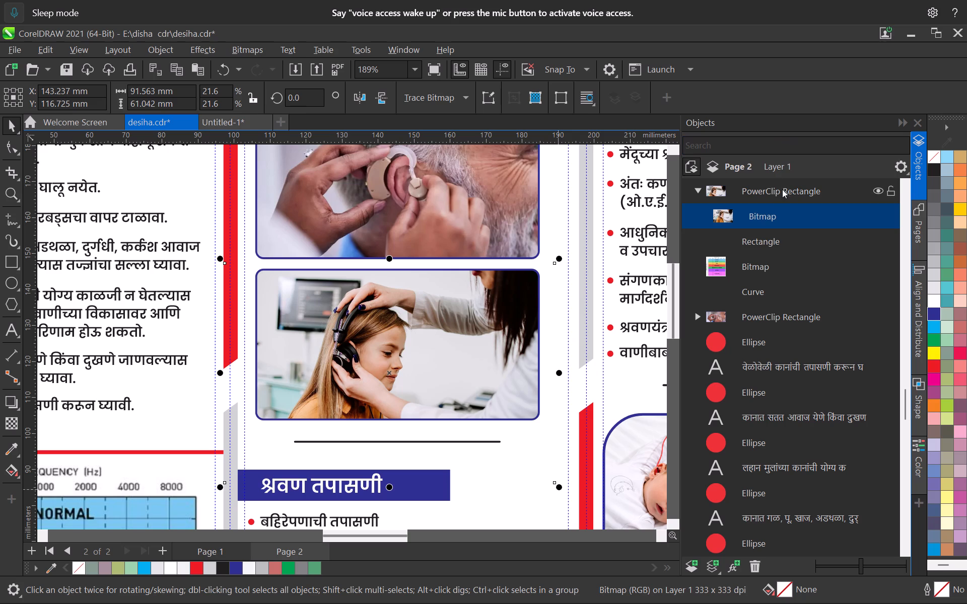
{"action": "scroll", "coordinate": [583, 336], "scroll_direction": "down", "scroll_amount": 4}
{"action": "middle_click_drag", "start_coordinate": [542, 337], "coordinate": [518, 300]}
{"action": "scroll", "coordinate": [545, 390], "scroll_direction": "up", "scroll_amount": 1}
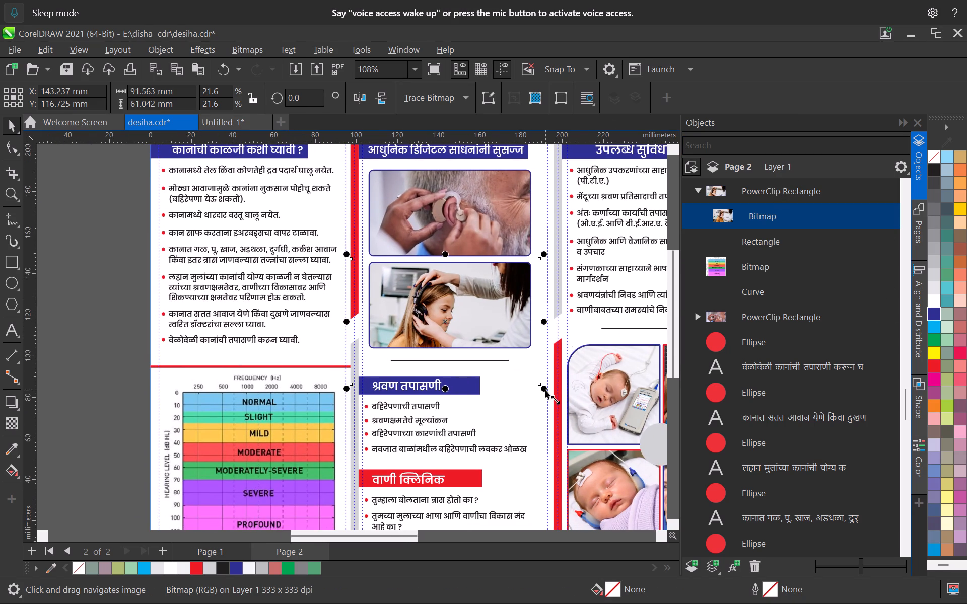
{"action": "scroll", "coordinate": [545, 390], "scroll_direction": "up", "scroll_amount": 5}
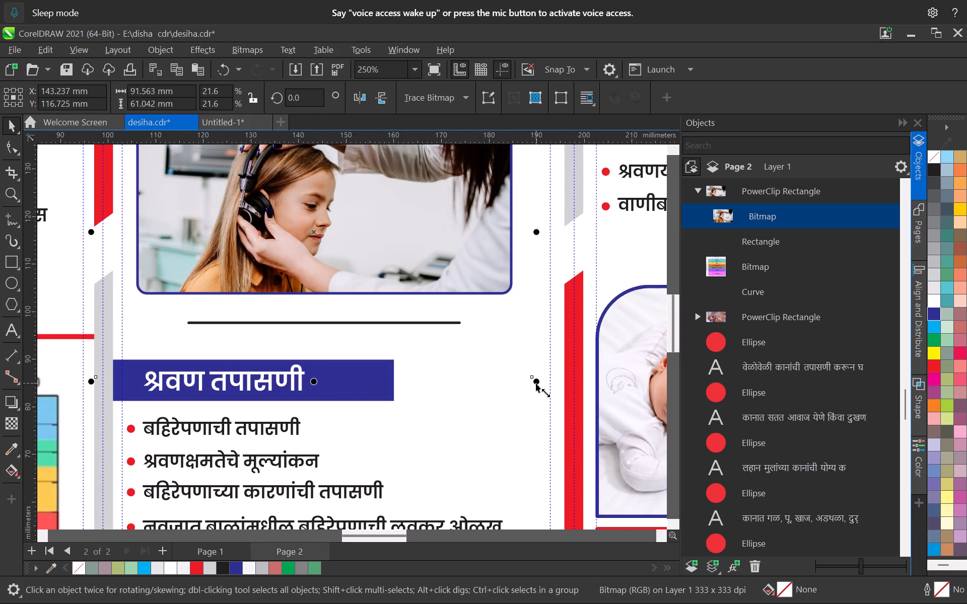
{"action": "left_click_drag", "start_coordinate": [536, 383], "coordinate": [524, 375]}
{"action": "scroll", "coordinate": [340, 332], "scroll_direction": "down", "scroll_amount": 3}
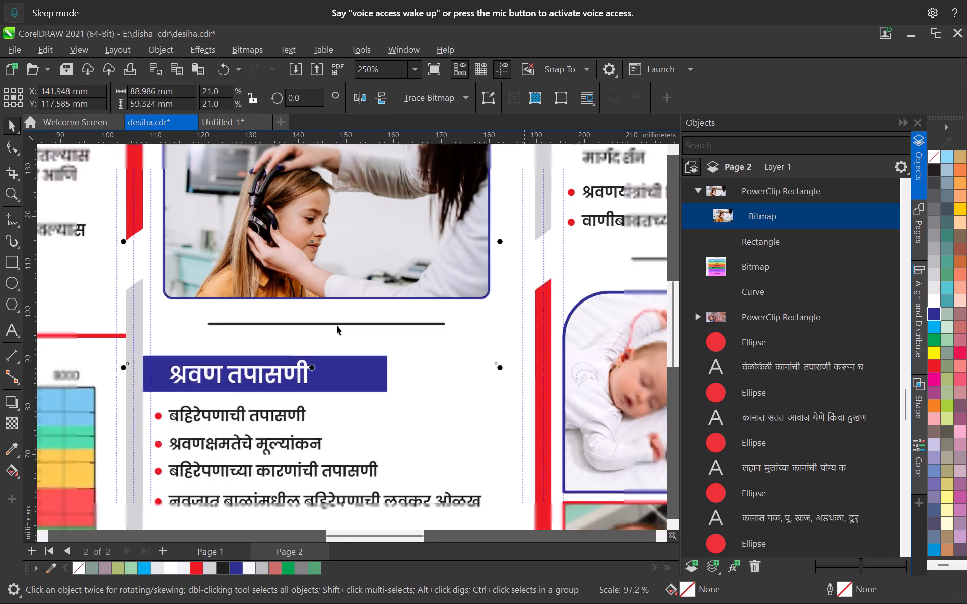
{"action": "middle_click_drag", "start_coordinate": [335, 325], "coordinate": [358, 344]}
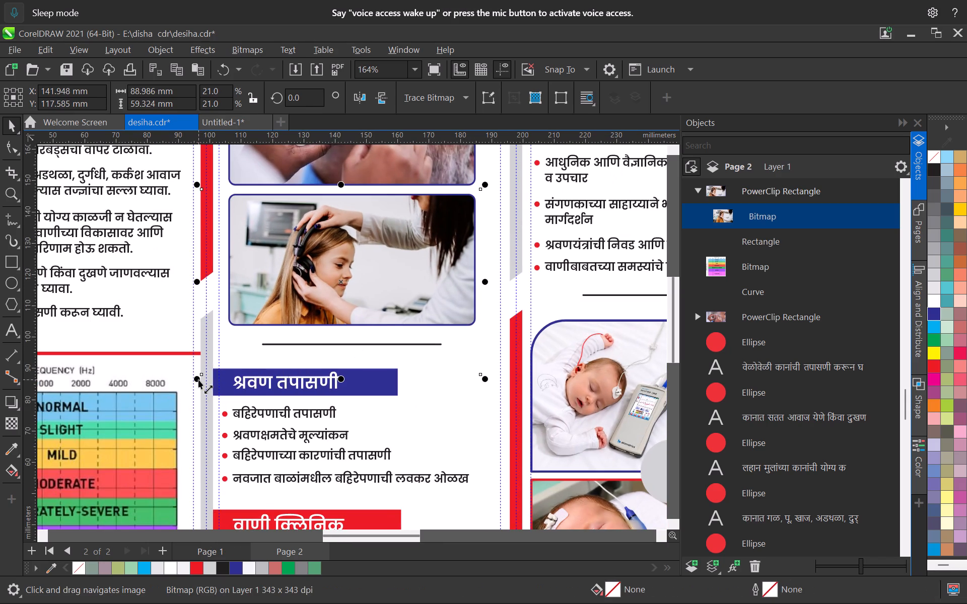
{"action": "left_click_drag", "start_coordinate": [198, 380], "coordinate": [185, 395]}
Enlarge the headphone-fitting photo proportionally inside the middle column's lower frame to about 97 × 64 mm, and deselect it.
{"action": "scroll", "coordinate": [373, 328], "scroll_direction": "down", "scroll_amount": 3}
{"action": "middle_click_drag", "start_coordinate": [395, 330], "coordinate": [347, 371]}
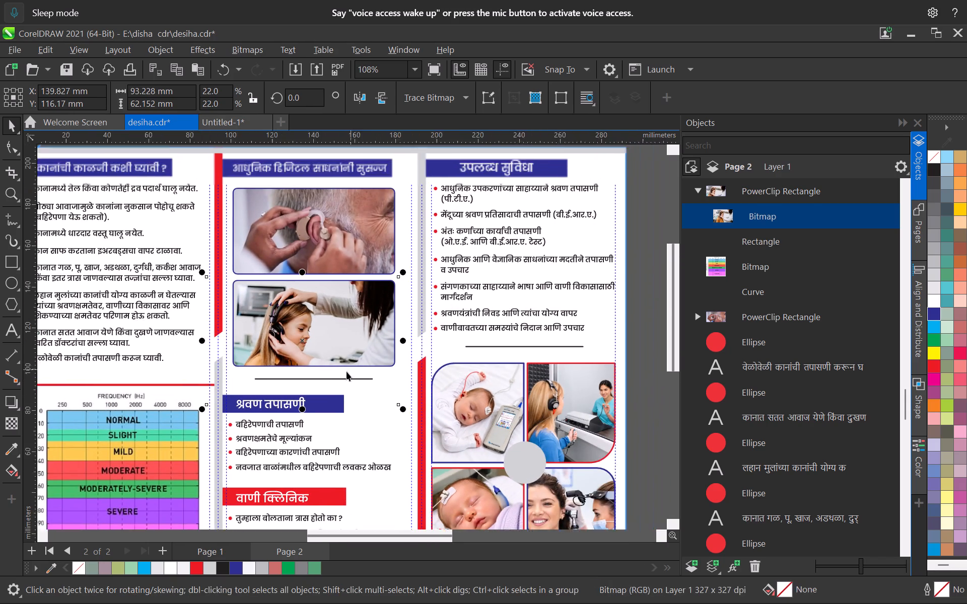
{"action": "scroll", "coordinate": [387, 317], "scroll_direction": "up", "scroll_amount": 4}
{"action": "left_click_drag", "start_coordinate": [406, 254], "coordinate": [409, 249]}
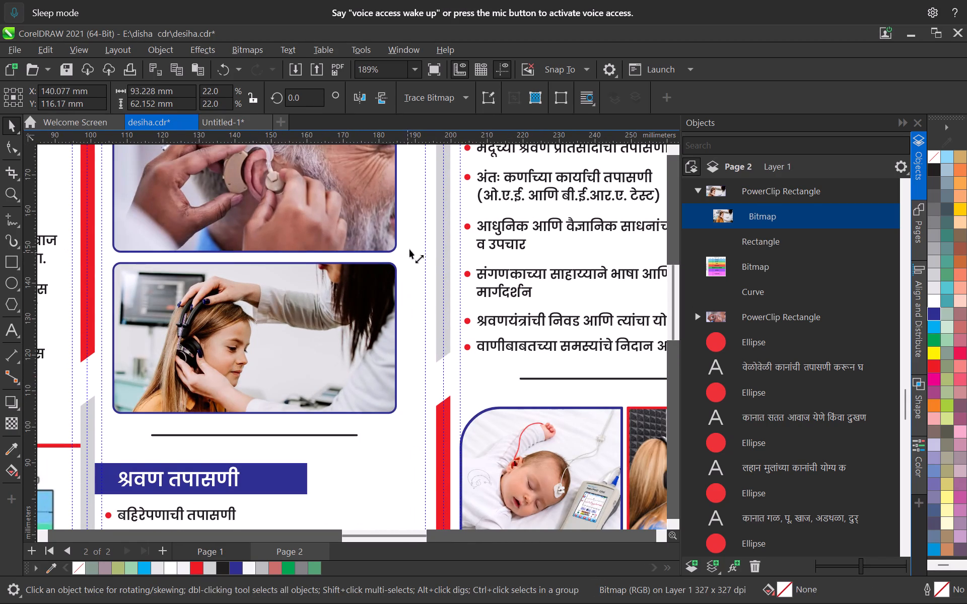
{"action": "left_click_drag", "start_coordinate": [409, 249], "coordinate": [419, 242]}
{"action": "scroll", "coordinate": [383, 275], "scroll_direction": "down", "scroll_amount": 10}
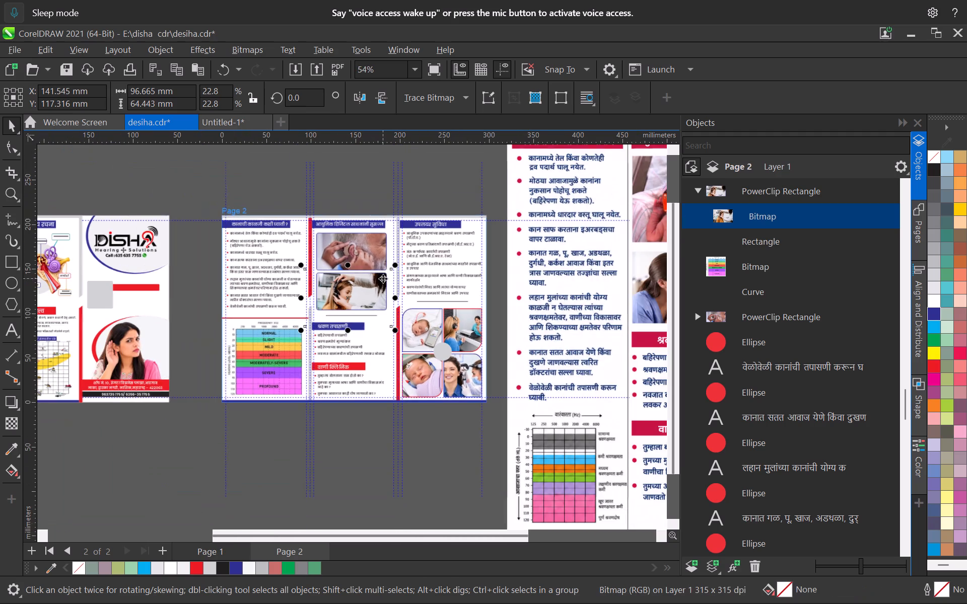
{"action": "left_click", "coordinate": [357, 180]}
Save the desiha.cdr brochure with the refitted hearing-test photo.
{"action": "scroll", "coordinate": [365, 338], "scroll_direction": "up", "scroll_amount": 5}
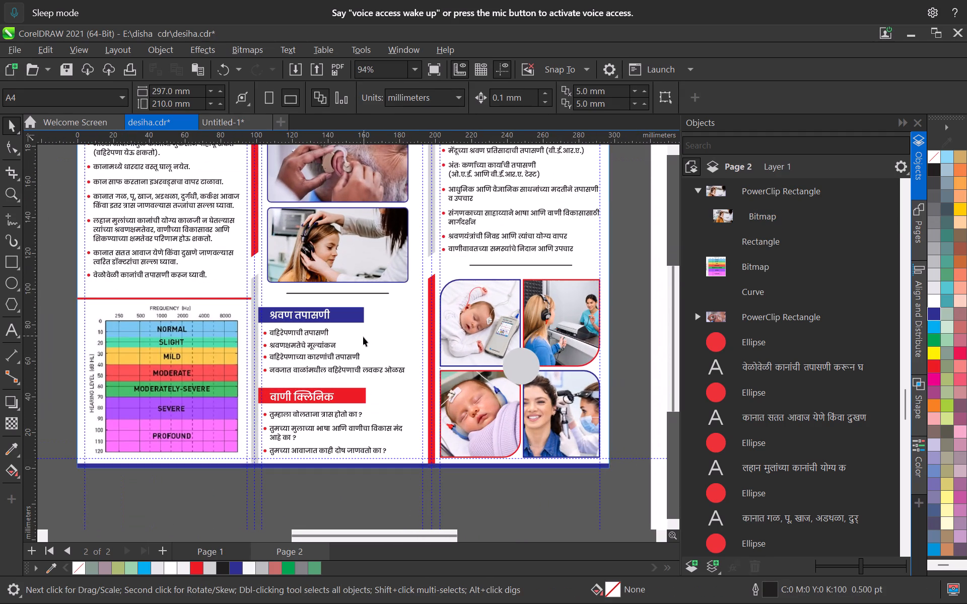
{"action": "key", "text": "ctrl+s"}
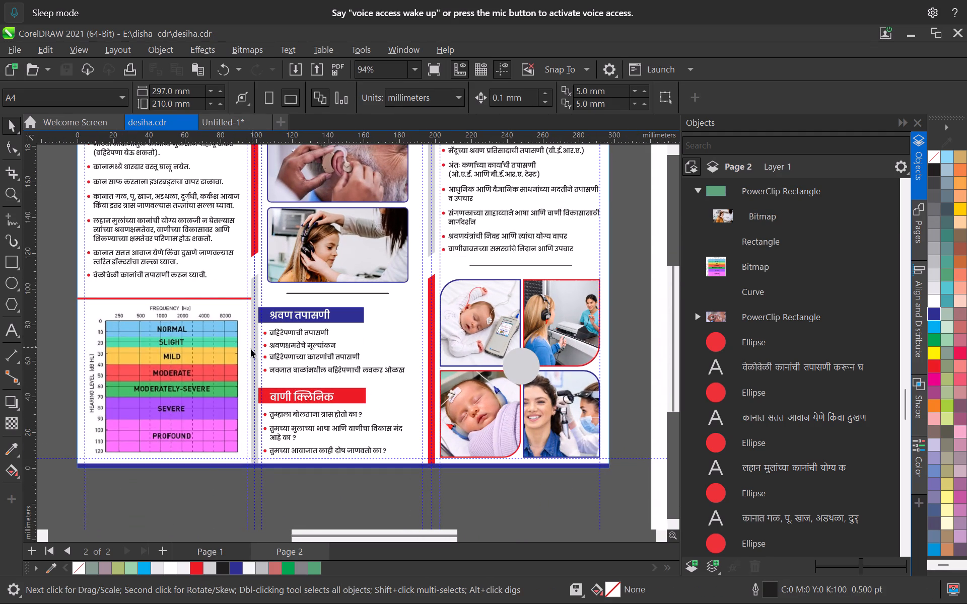
{"action": "scroll", "coordinate": [368, 287], "scroll_direction": "down", "scroll_amount": 5}
{"action": "middle_click_drag", "start_coordinate": [369, 280], "coordinate": [360, 345]}
{"action": "scroll", "coordinate": [360, 345], "scroll_direction": "up", "scroll_amount": 3}
{"action": "middle_click_drag", "start_coordinate": [339, 294], "coordinate": [386, 330]}
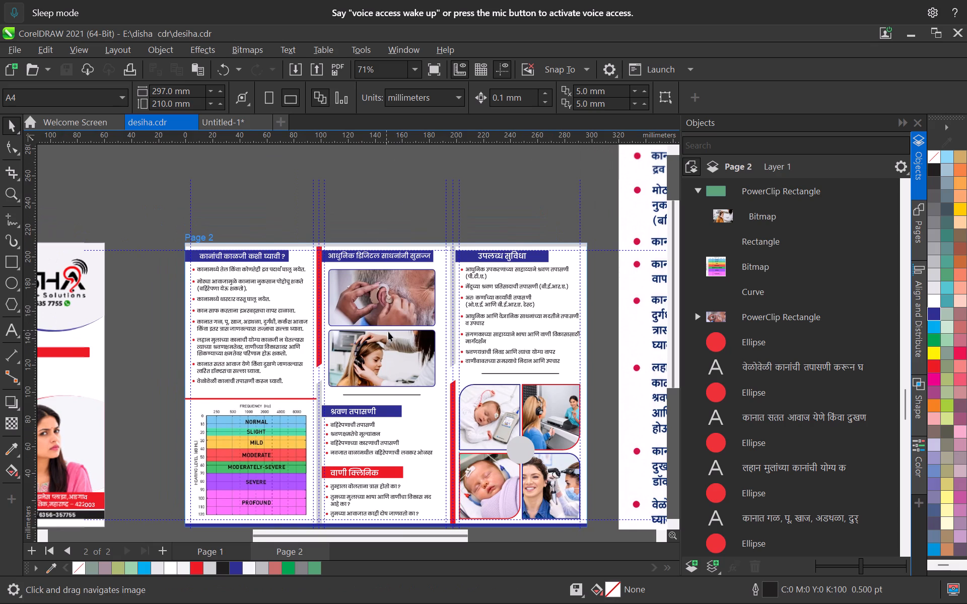
{"action": "key", "text": "ctrl+s"}
Review the layout of brochure pages 1 and 2 alongside the reference brochure image beside page 2.
{"action": "scroll", "coordinate": [381, 325], "scroll_direction": "down", "scroll_amount": 6}
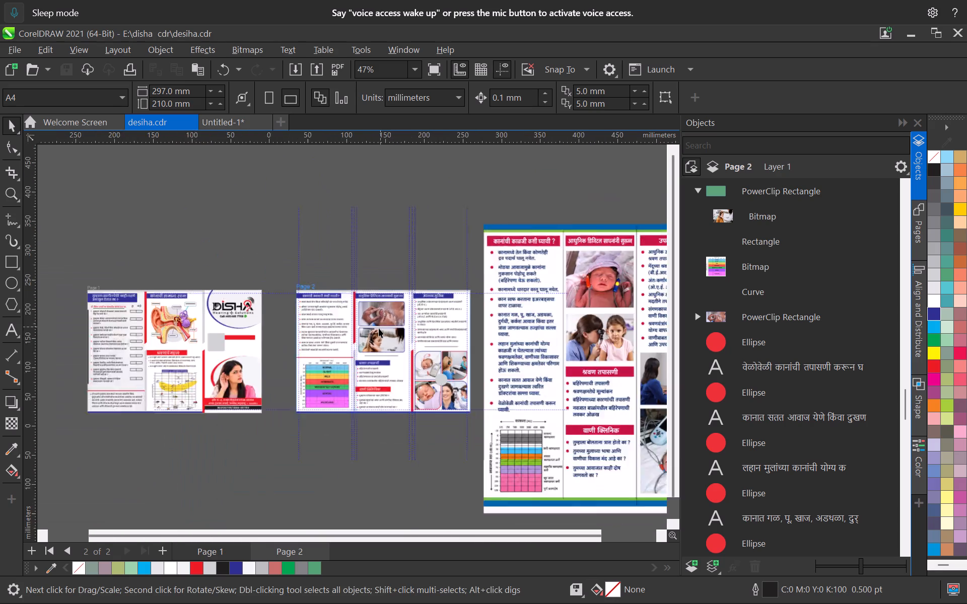
{"action": "scroll", "coordinate": [379, 328], "scroll_direction": "down", "scroll_amount": 4}
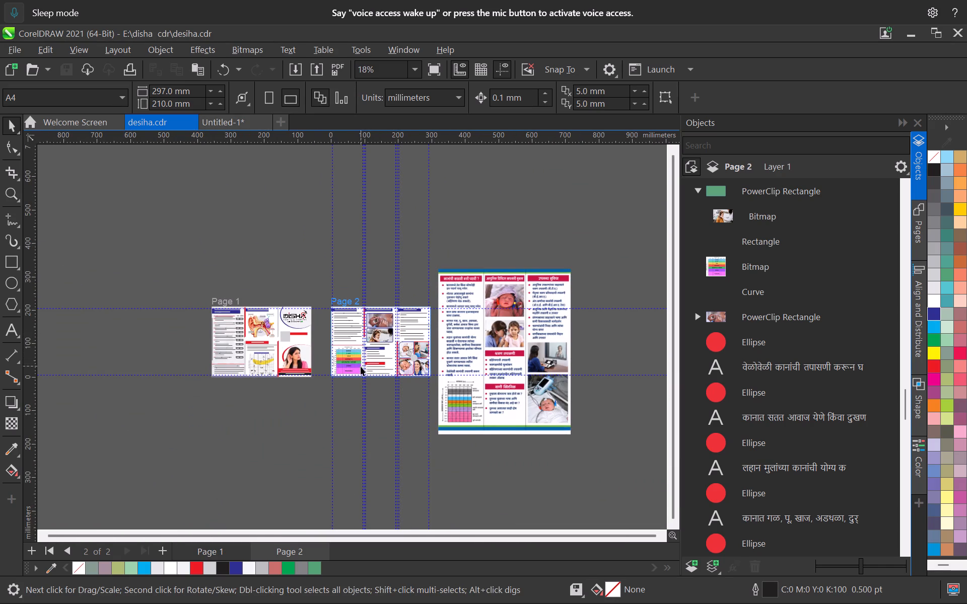
{"action": "scroll", "coordinate": [362, 370], "scroll_direction": "up", "scroll_amount": 5}
{"action": "scroll", "coordinate": [359, 345], "scroll_direction": "down", "scroll_amount": 1}
{"action": "scroll", "coordinate": [358, 362], "scroll_direction": "up", "scroll_amount": 3}
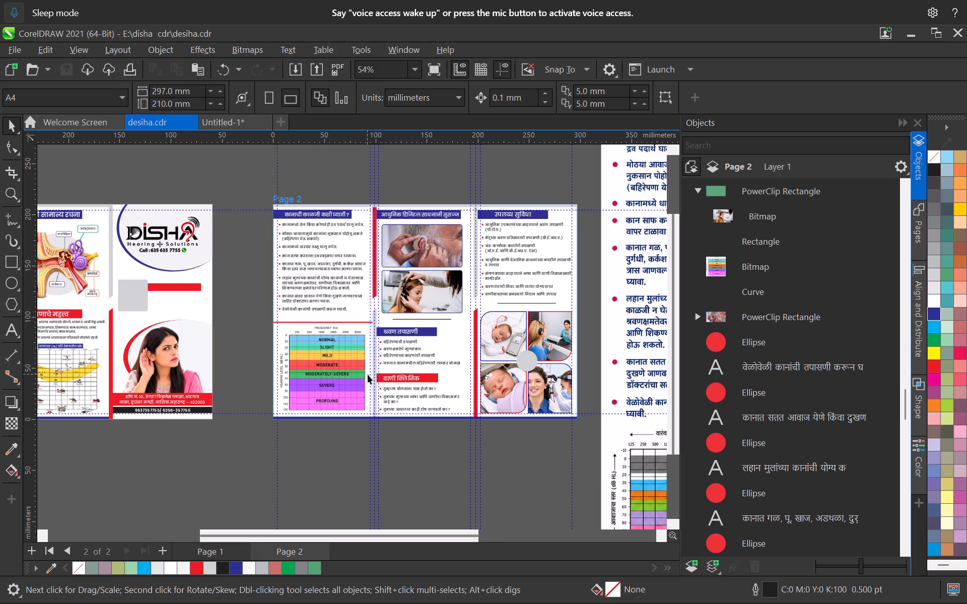
{"action": "middle_click_drag", "start_coordinate": [369, 380], "coordinate": [420, 381]}
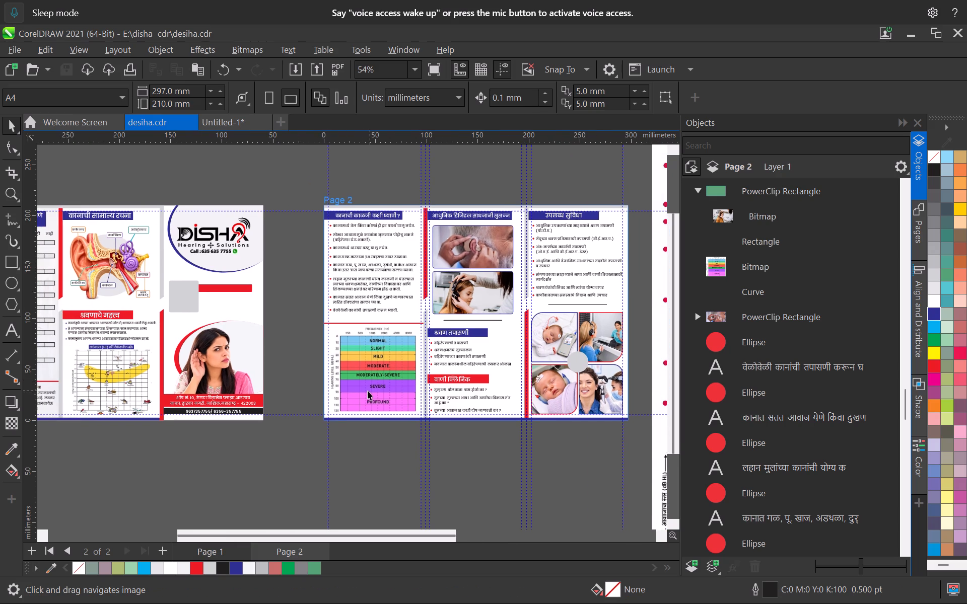
{"action": "middle_click_drag", "start_coordinate": [419, 351], "coordinate": [407, 357]}
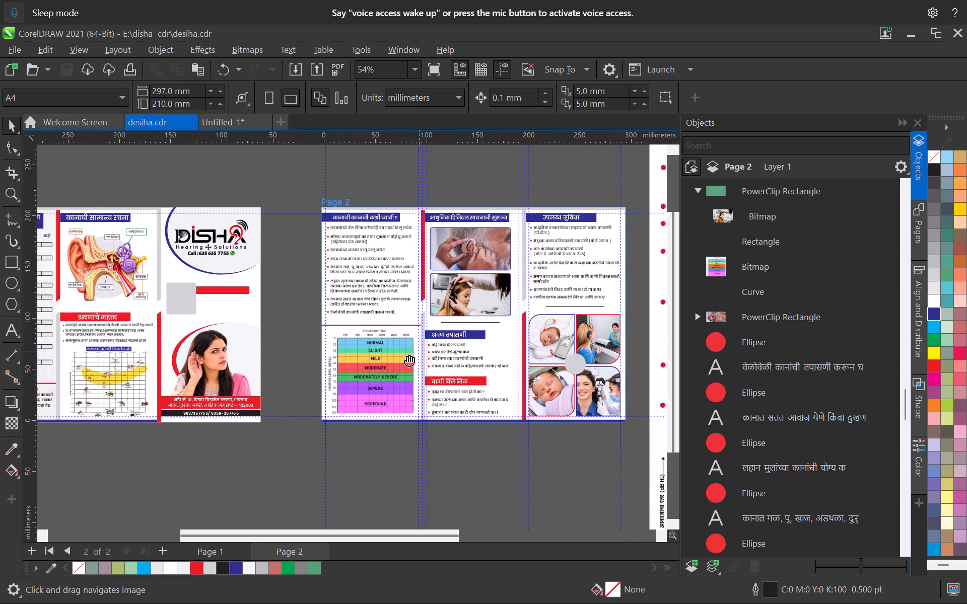
{"action": "middle_click_drag", "start_coordinate": [407, 357], "coordinate": [361, 372]}
{"action": "scroll", "coordinate": [366, 367], "scroll_direction": "down", "scroll_amount": 2}
{"action": "middle_click_drag", "start_coordinate": [374, 336], "coordinate": [340, 286]}
{"action": "scroll", "coordinate": [340, 296], "scroll_direction": "up", "scroll_amount": 4}
{"action": "scroll", "coordinate": [333, 357], "scroll_direction": "down", "scroll_amount": 4}
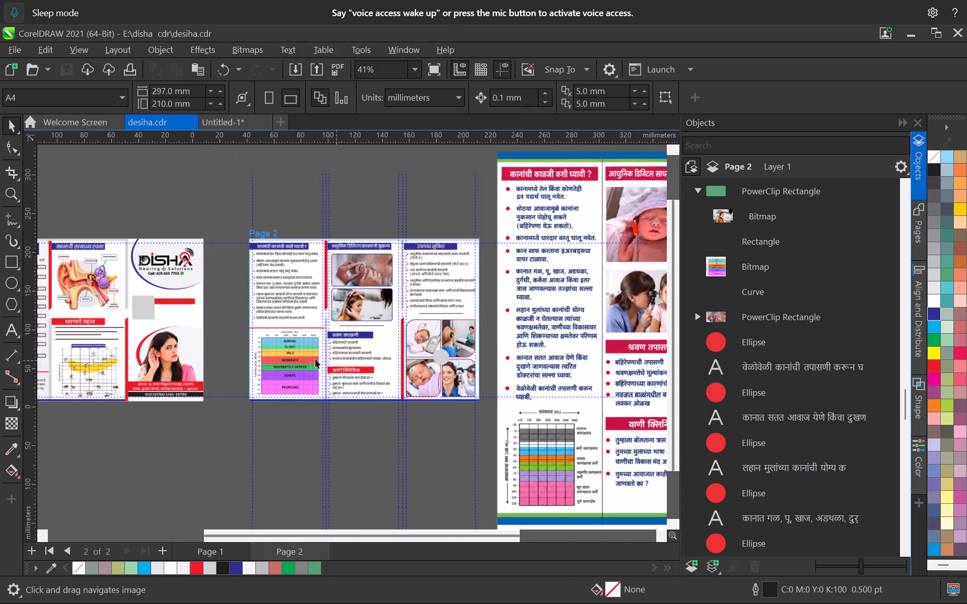
{"action": "middle_click_drag", "start_coordinate": [315, 359], "coordinate": [482, 368]}
{"action": "scroll", "coordinate": [315, 359], "scroll_direction": "down", "scroll_amount": 1}
{"action": "scroll", "coordinate": [347, 375], "scroll_direction": "up", "scroll_amount": 4}
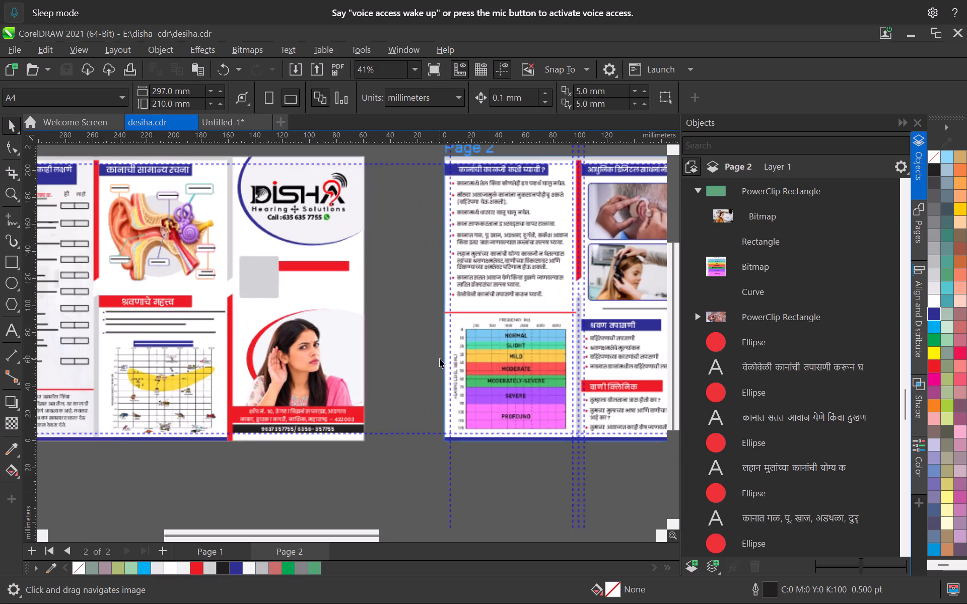
Save the desiha.cdr brochure again after the review.
{"action": "key", "text": "ctrl+s"}
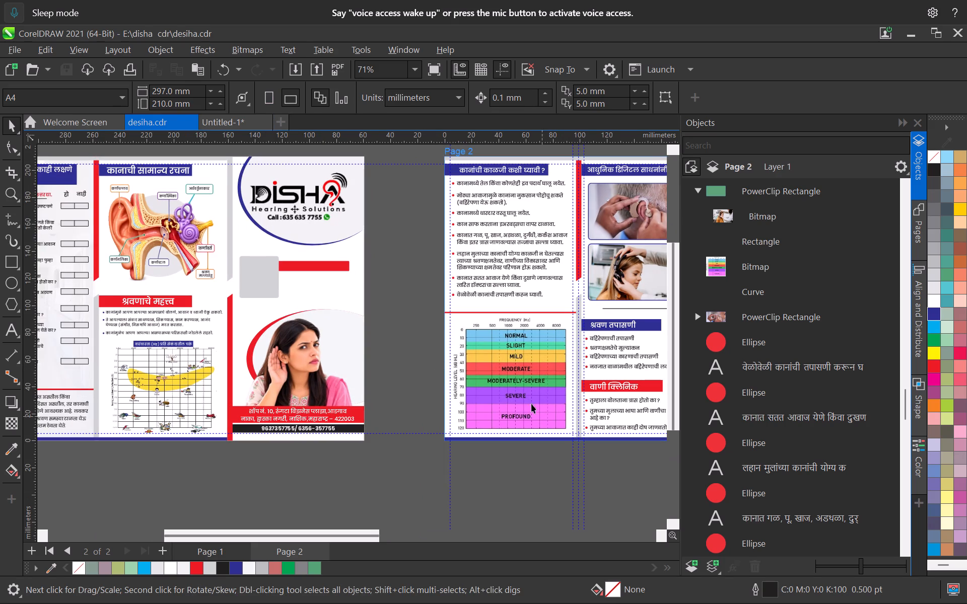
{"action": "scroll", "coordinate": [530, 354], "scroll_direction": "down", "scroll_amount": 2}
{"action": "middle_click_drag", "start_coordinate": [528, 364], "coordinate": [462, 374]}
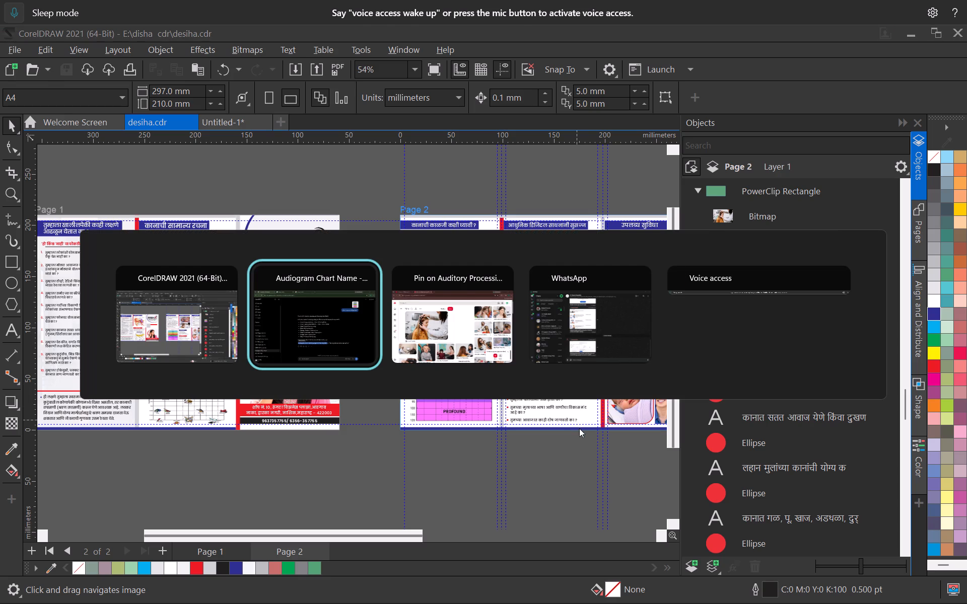
Switch from the ChatGPT audiogram chat in Chrome back to the desiha.cdr brochure in CorelDRAW.
{"action": "key", "text": "alt+Tab"}
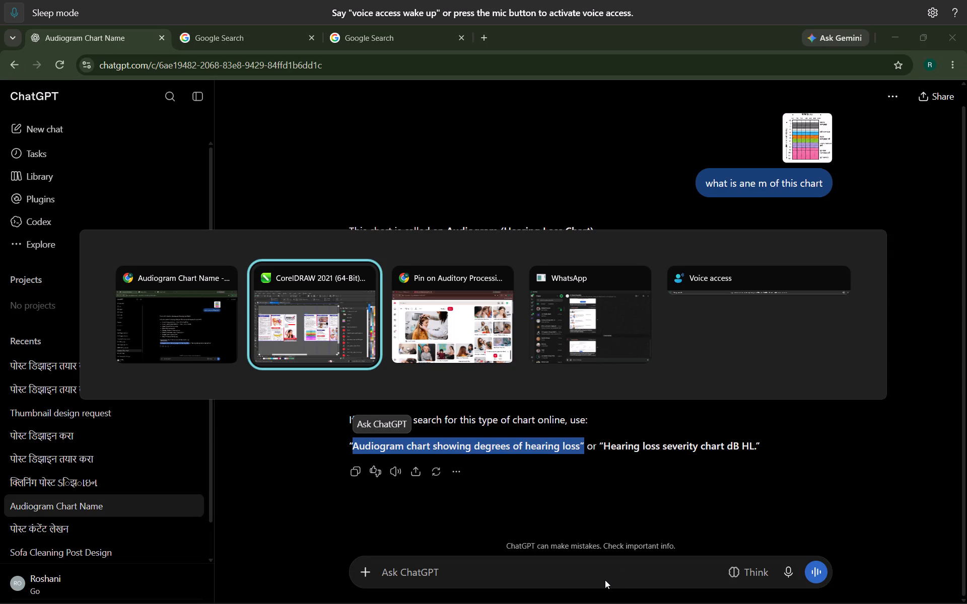
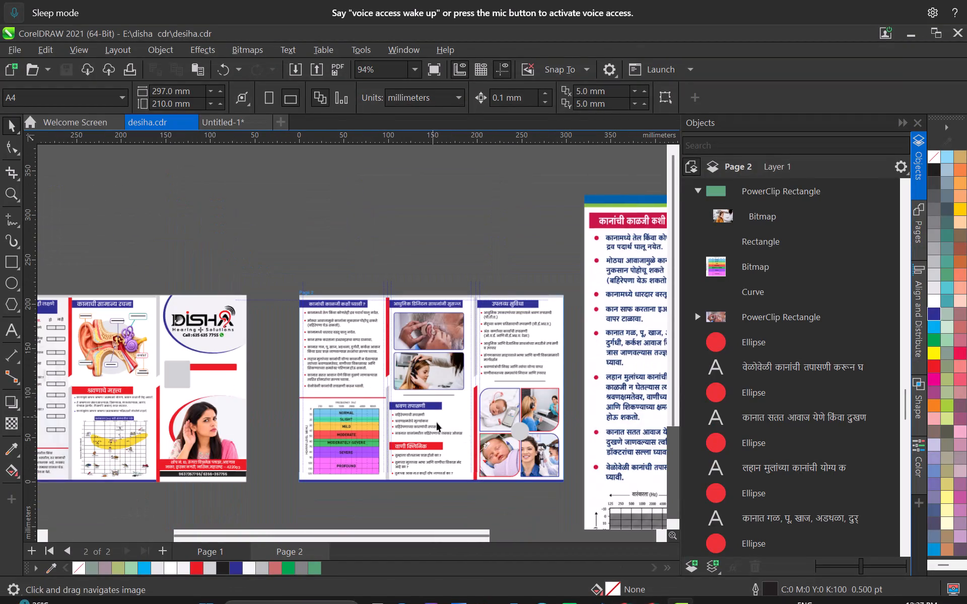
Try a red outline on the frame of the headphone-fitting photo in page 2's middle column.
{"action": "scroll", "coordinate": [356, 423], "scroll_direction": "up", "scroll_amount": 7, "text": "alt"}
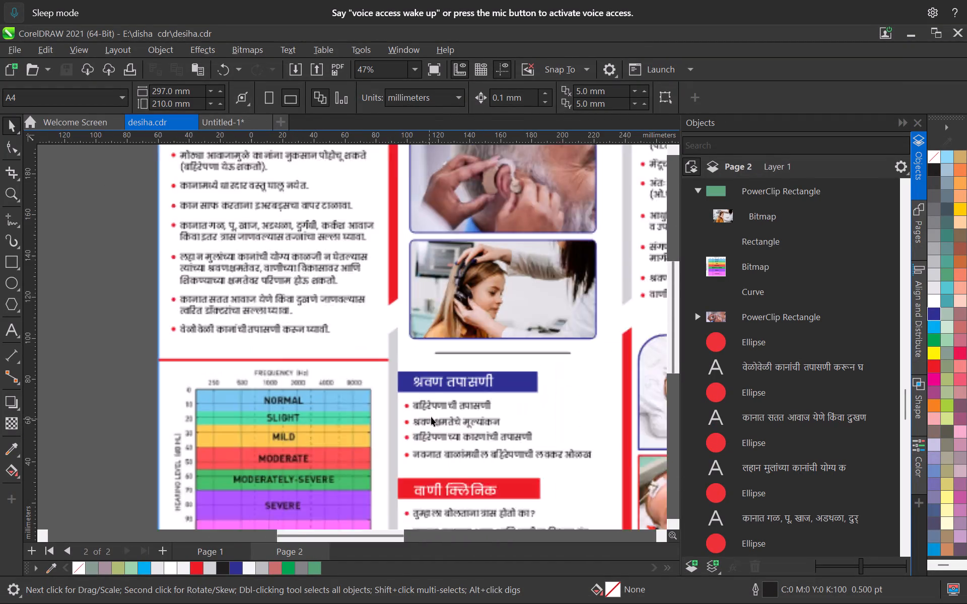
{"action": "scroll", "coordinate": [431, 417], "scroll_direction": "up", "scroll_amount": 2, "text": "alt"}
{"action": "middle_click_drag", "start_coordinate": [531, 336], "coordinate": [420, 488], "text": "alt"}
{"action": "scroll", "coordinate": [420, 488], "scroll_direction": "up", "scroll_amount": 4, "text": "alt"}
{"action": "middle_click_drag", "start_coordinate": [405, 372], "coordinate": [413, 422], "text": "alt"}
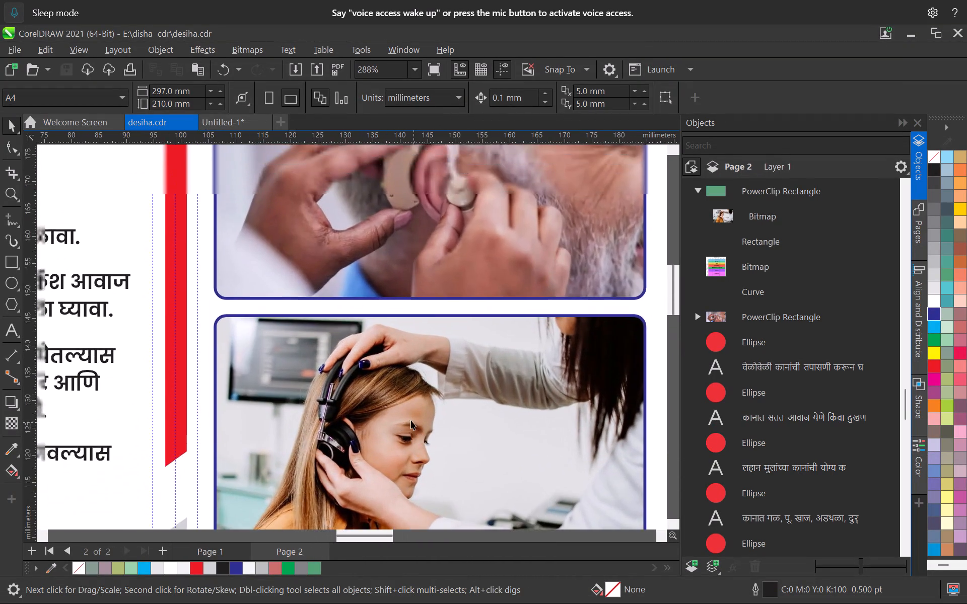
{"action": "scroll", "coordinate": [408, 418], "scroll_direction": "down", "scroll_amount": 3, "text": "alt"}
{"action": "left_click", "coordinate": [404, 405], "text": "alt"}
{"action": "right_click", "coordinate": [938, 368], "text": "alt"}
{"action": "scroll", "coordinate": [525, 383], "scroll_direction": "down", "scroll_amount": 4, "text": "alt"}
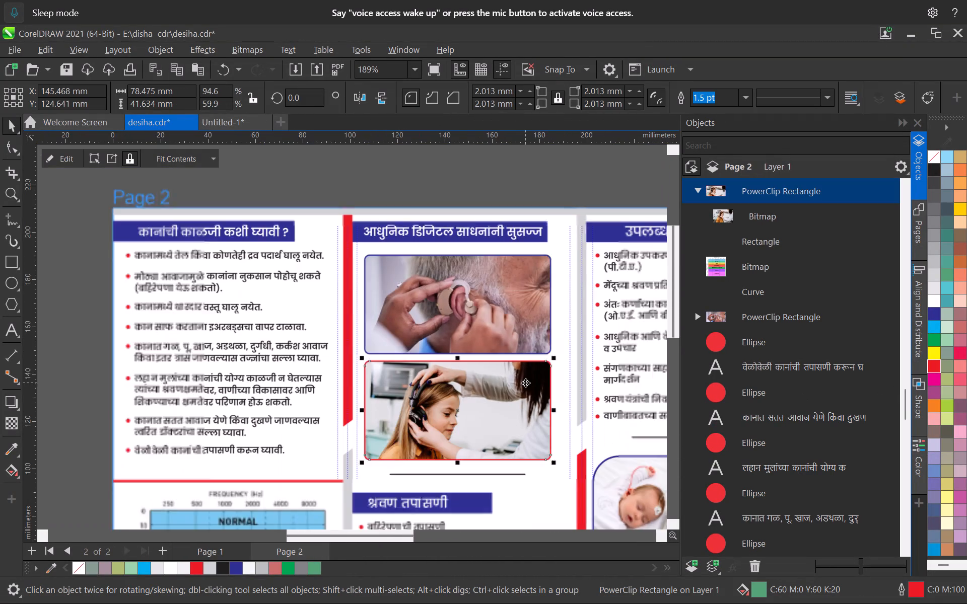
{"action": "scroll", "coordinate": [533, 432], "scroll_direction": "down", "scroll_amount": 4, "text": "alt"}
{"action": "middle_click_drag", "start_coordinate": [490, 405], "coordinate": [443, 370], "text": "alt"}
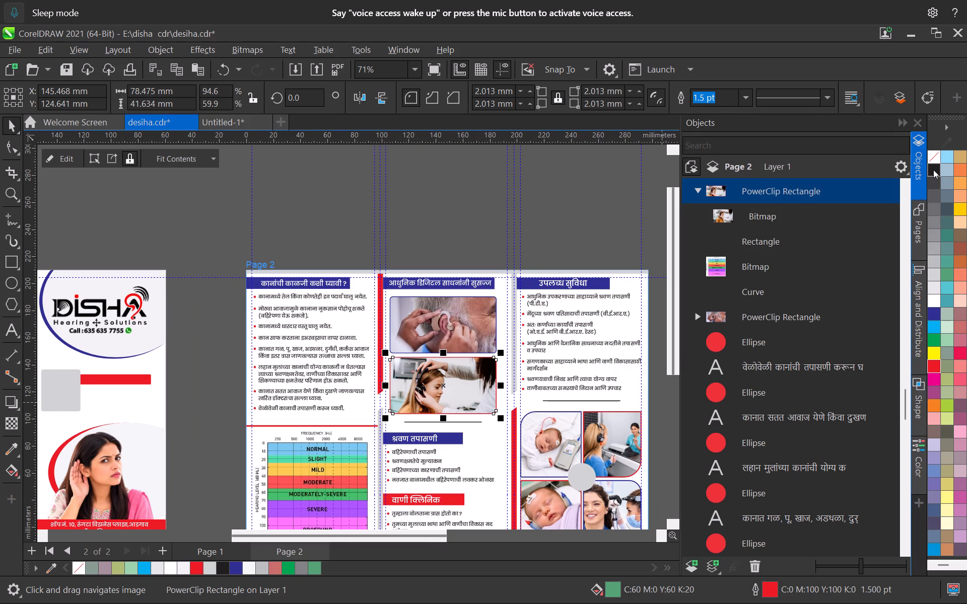
Set the outline colour of the headphone-fitting photo's frame to black and deselect the frame.
{"action": "right_click", "coordinate": [933, 170], "text": "alt"}
{"action": "left_click", "coordinate": [434, 230], "text": "alt"}
{"action": "scroll", "coordinate": [445, 394], "scroll_direction": "up", "scroll_amount": 3, "text": "alt"}
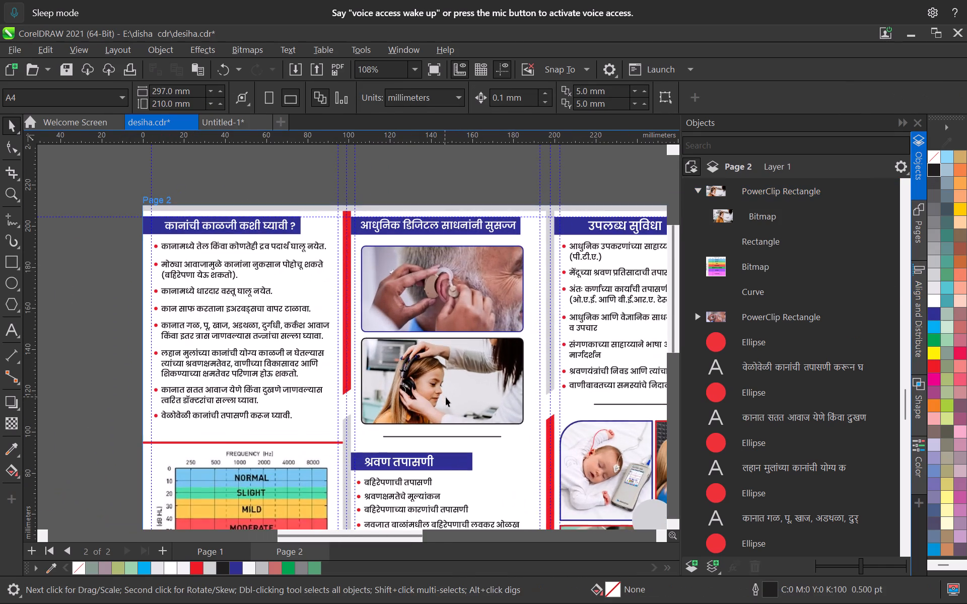
Set the outline width of both photo frames in page 2's middle column to 2.0 pt, and deselect them.
{"action": "scroll", "coordinate": [451, 406], "scroll_direction": "up", "scroll_amount": 2, "text": "alt"}
{"action": "left_click", "coordinate": [430, 356], "text": "alt"}
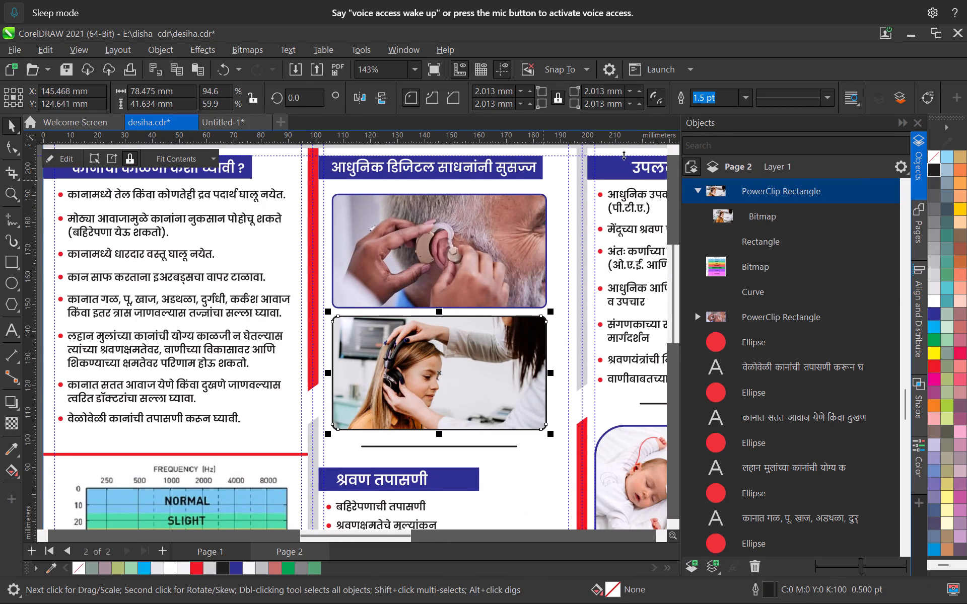
{"action": "left_click", "coordinate": [739, 99], "text": "alt"}
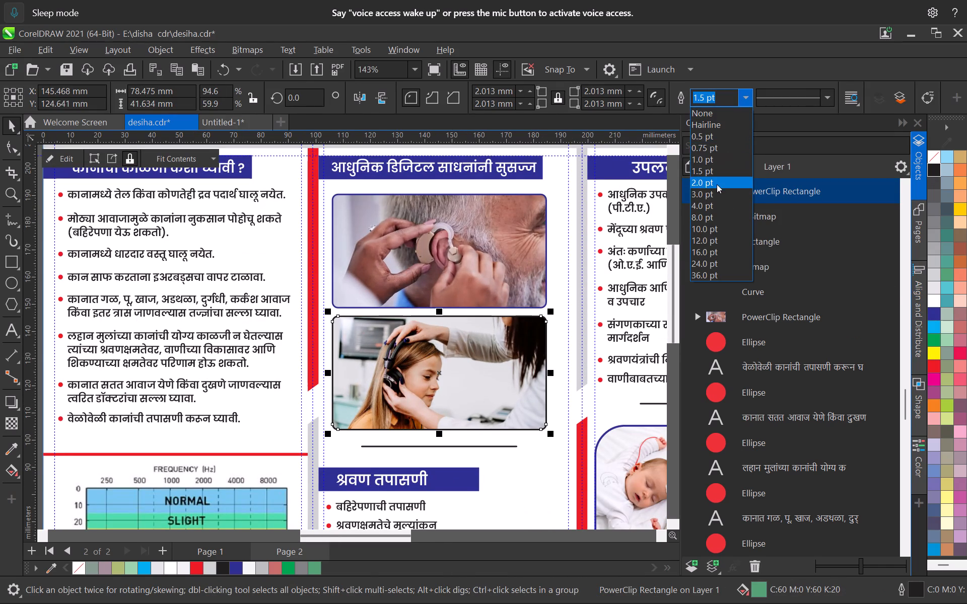
{"action": "left_click", "coordinate": [717, 184], "text": "alt"}
{"action": "left_click", "coordinate": [517, 268], "text": "alt"}
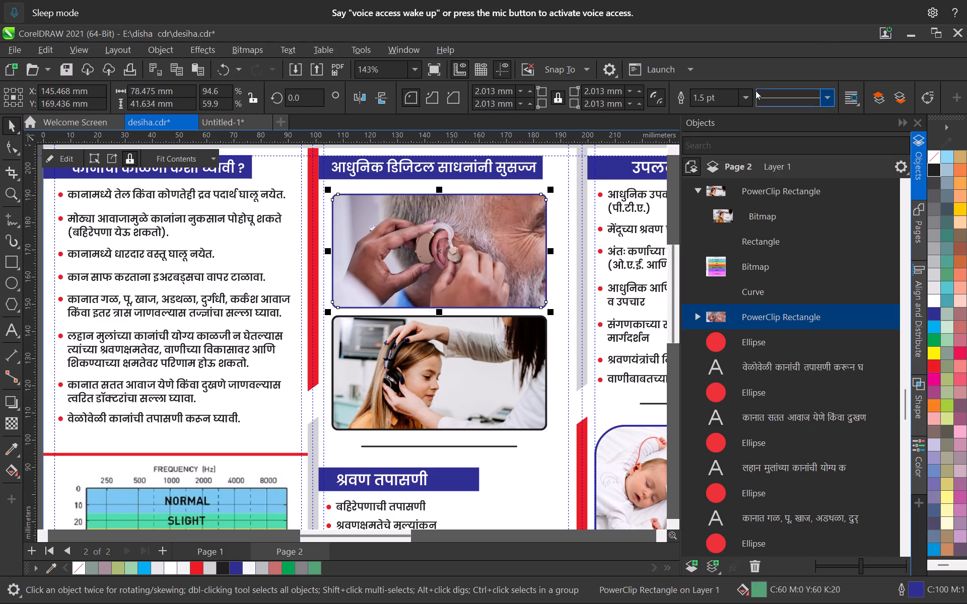
{"action": "left_click", "coordinate": [748, 96], "text": "alt"}
{"action": "left_click", "coordinate": [710, 183], "text": "alt"}
{"action": "scroll", "coordinate": [528, 326], "scroll_direction": "down", "scroll_amount": 6, "text": "alt"}
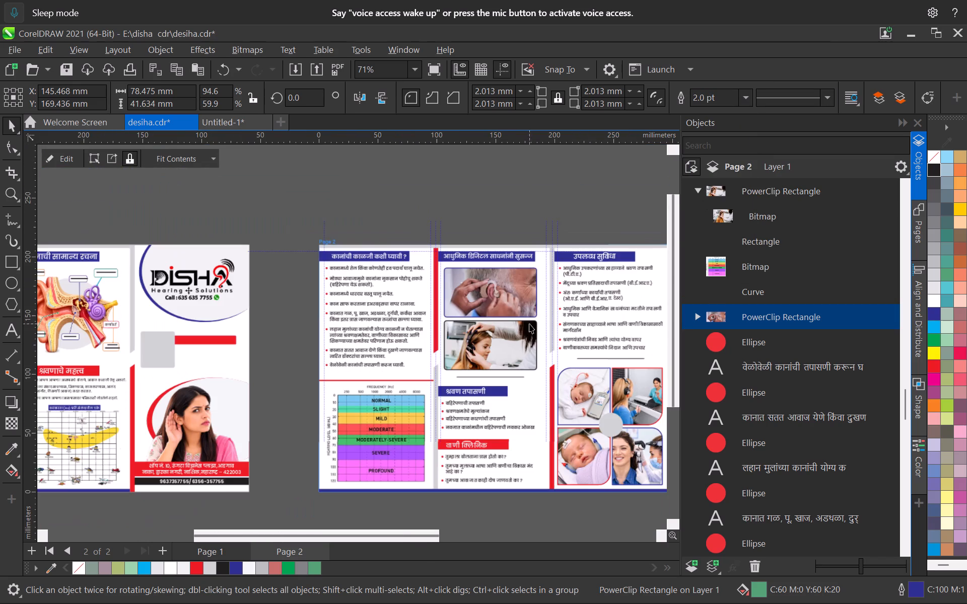
{"action": "left_click", "coordinate": [481, 181], "text": "alt"}
Save the desiha.cdr brochure with the thicker photo frame outlines.
{"action": "scroll", "coordinate": [487, 348], "scroll_direction": "down", "scroll_amount": 4, "text": "alt"}
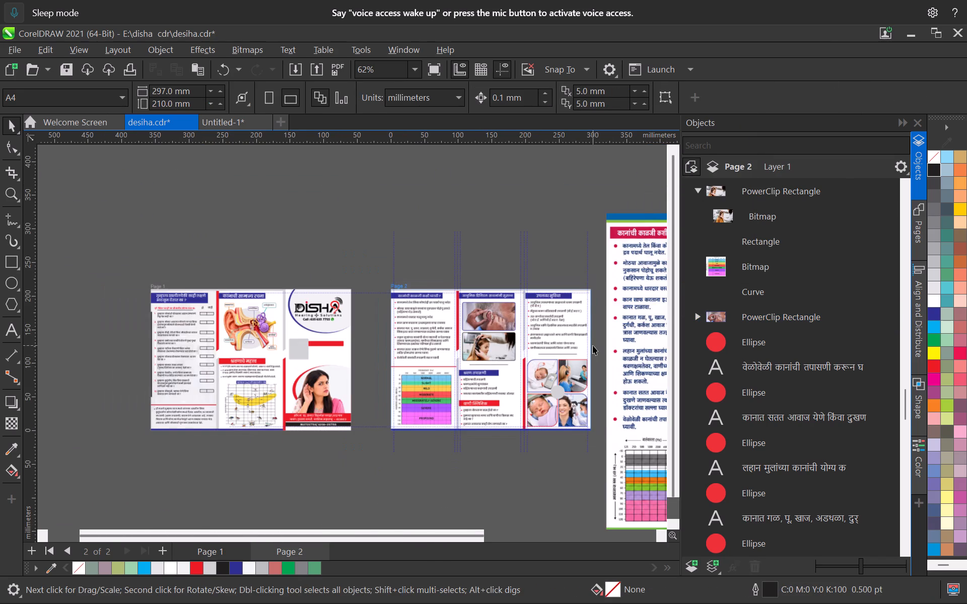
{"action": "middle_click_drag", "start_coordinate": [593, 345], "coordinate": [503, 345], "text": "alt"}
{"action": "scroll", "coordinate": [491, 368], "scroll_direction": "up", "scroll_amount": 2, "text": "alt"}
{"action": "key", "text": "ctrl+s"}
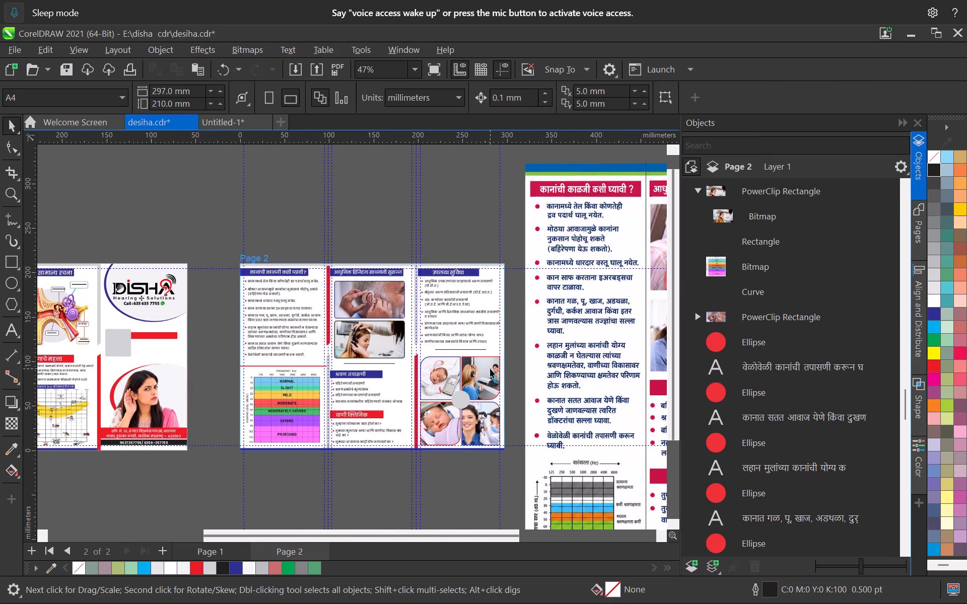
Switch to Pinterest in Chrome, search for "hear image", and copy the picture of an ear with red sound waves.
{"action": "scroll", "coordinate": [476, 375], "scroll_direction": "up", "scroll_amount": 9}
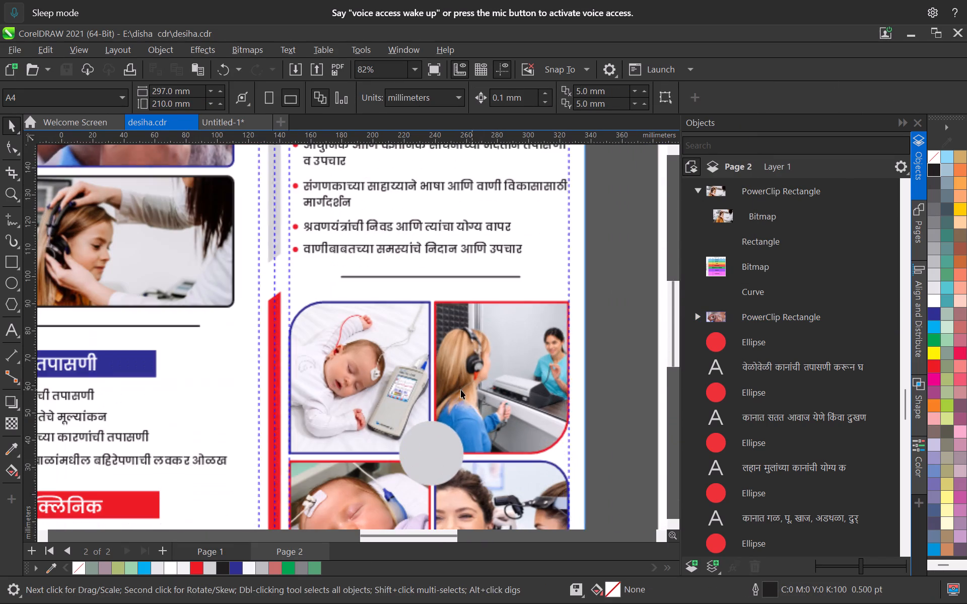
{"action": "middle_click_drag", "start_coordinate": [448, 436], "coordinate": [509, 405]}
{"action": "scroll", "coordinate": [490, 430], "scroll_direction": "down", "scroll_amount": 5}
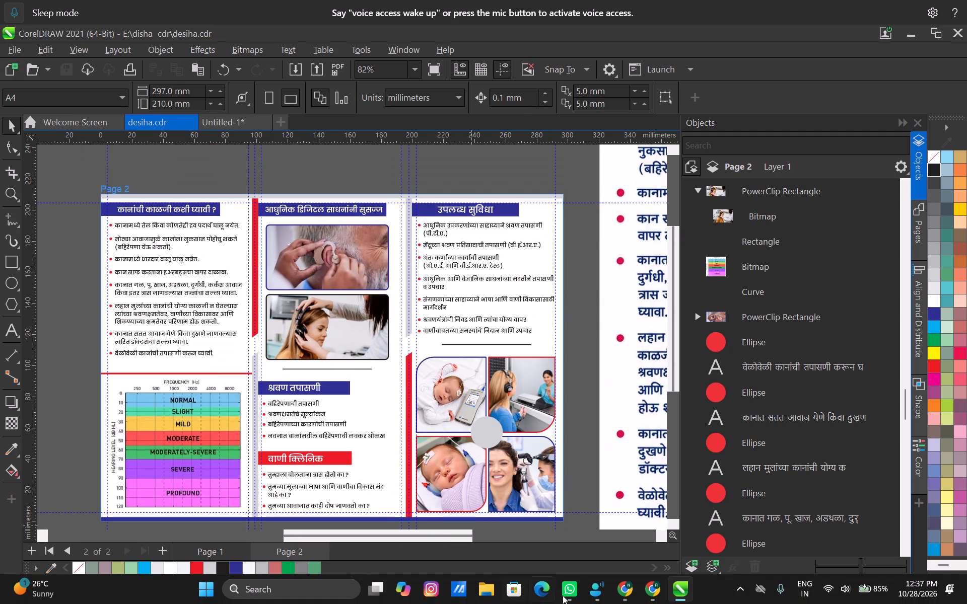
{"action": "left_click", "coordinate": [628, 591]}
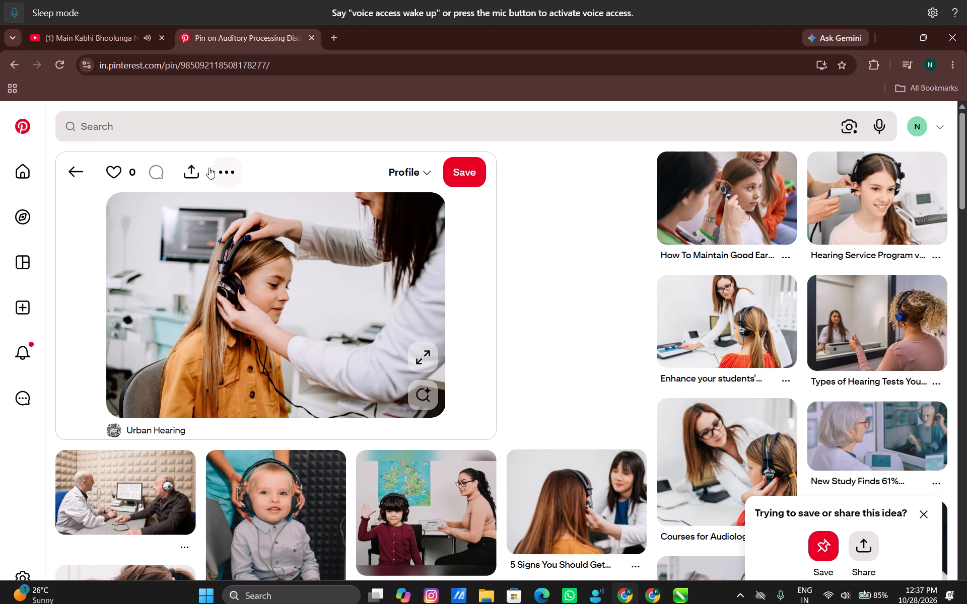
{"action": "left_click", "coordinate": [137, 133]}
{"action": "type", "text": "hear image"}
{"action": "key", "text": "space"}
{"action": "key", "text": "Return"}
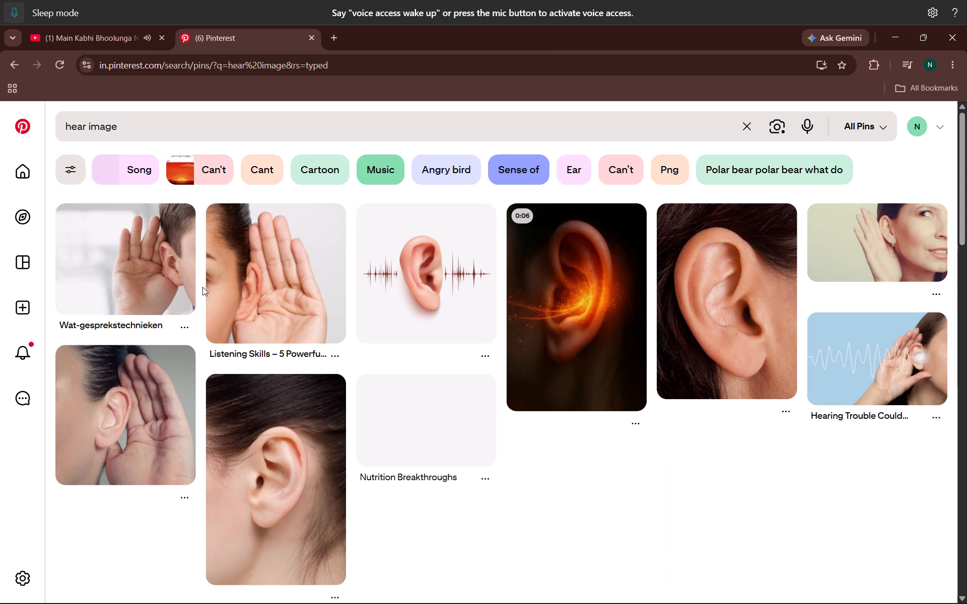
{"action": "left_click", "coordinate": [426, 256]}
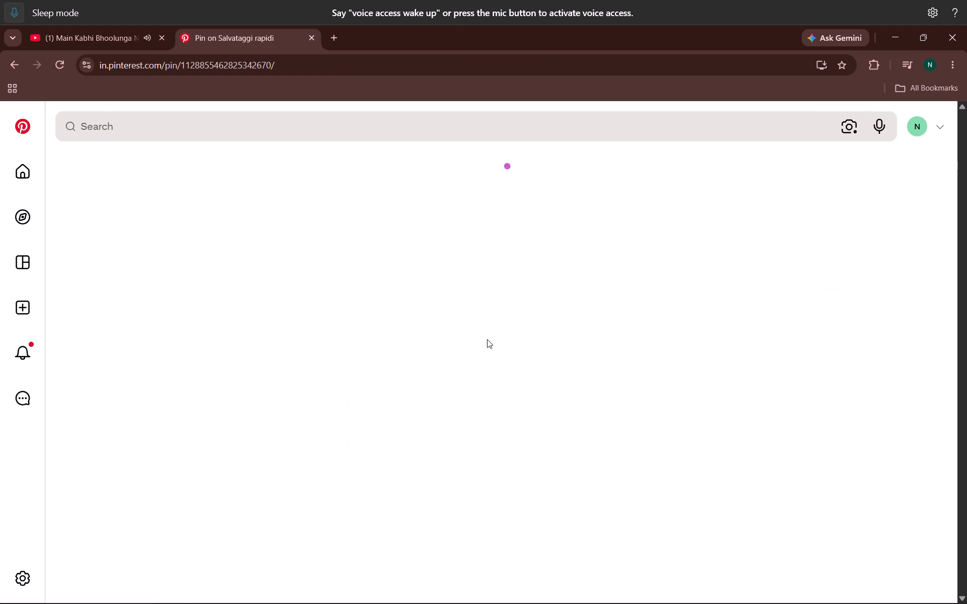
{"action": "right_click", "coordinate": [169, 313]}
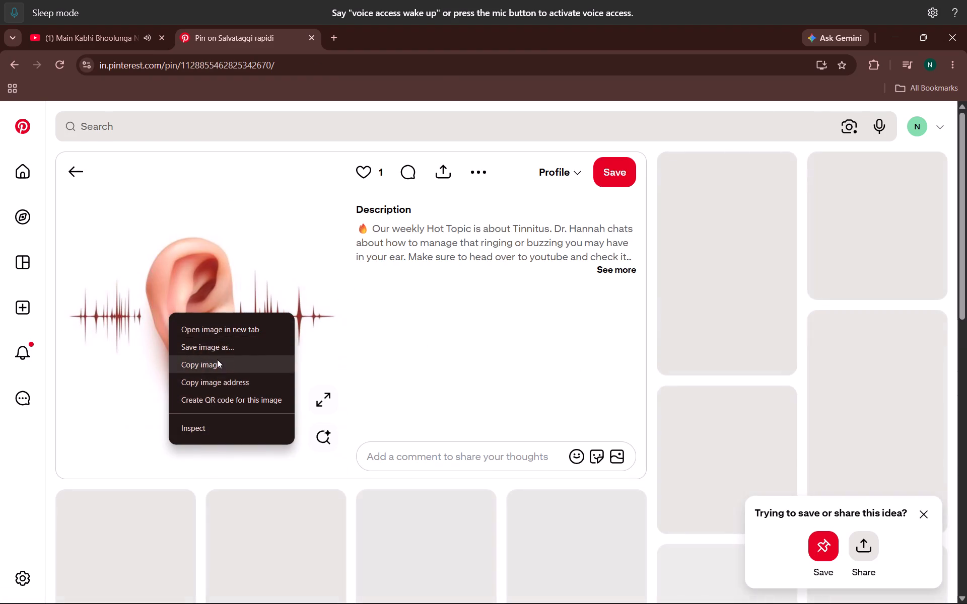
{"action": "left_click", "coordinate": [217, 359]}
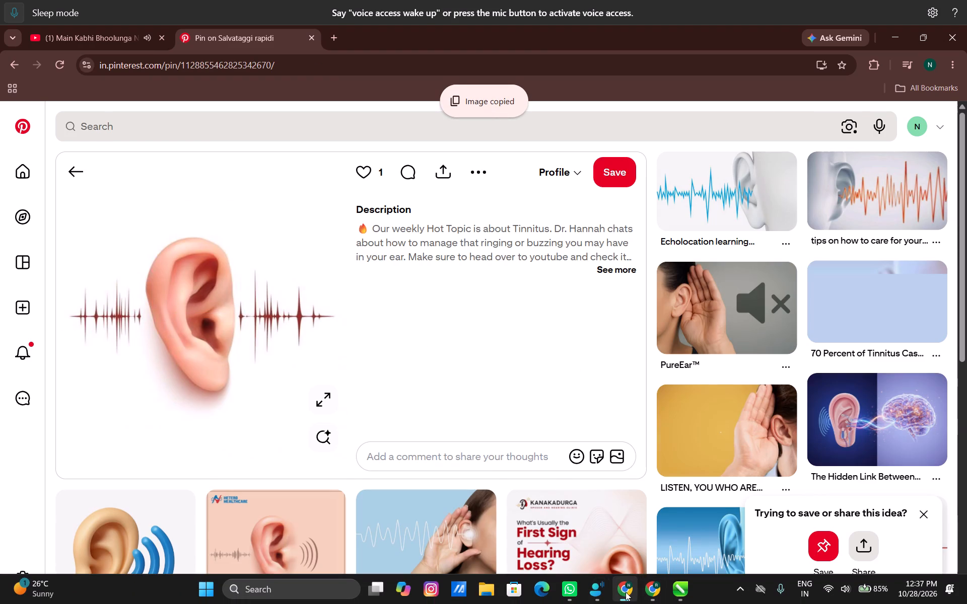
Back in CorelDRAW, paste the ear picture and PowerClip it inside the grey circle at the centre of the four photos.
{"action": "left_click", "coordinate": [676, 590]}
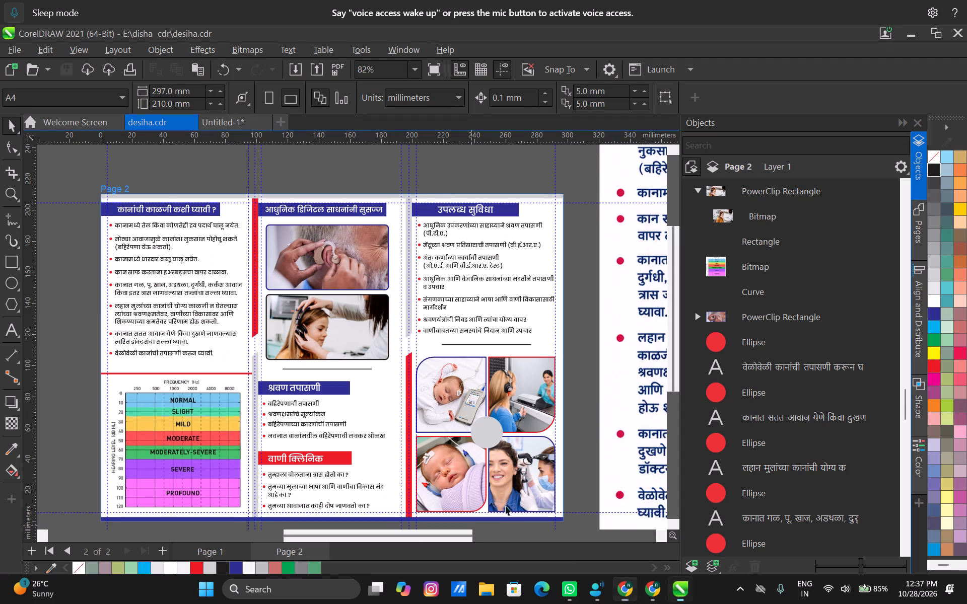
{"action": "scroll", "coordinate": [455, 432], "scroll_direction": "up", "scroll_amount": 6}
{"action": "middle_click_drag", "start_coordinate": [524, 459], "coordinate": [466, 424]}
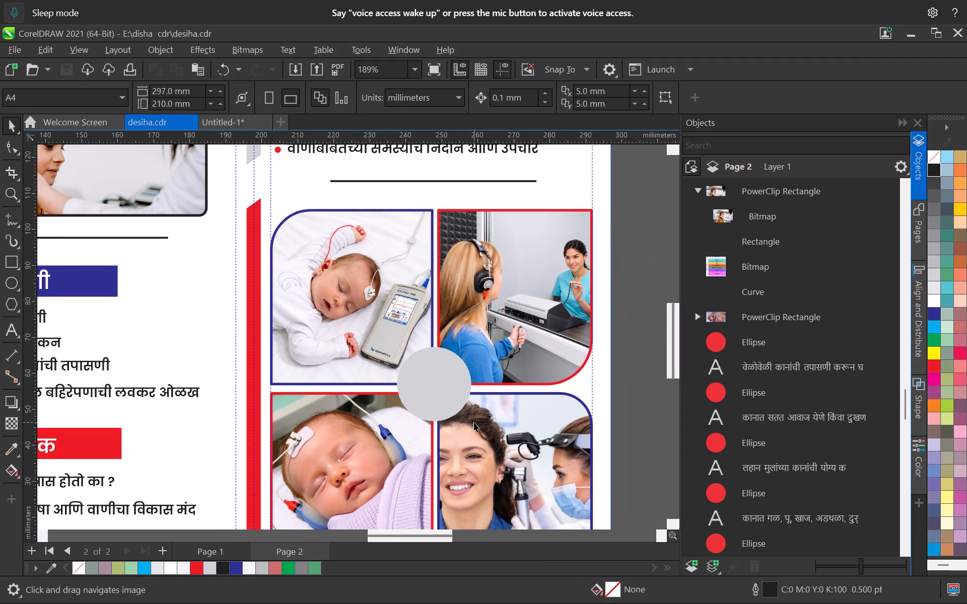
{"action": "key", "text": "ctrl+v"}
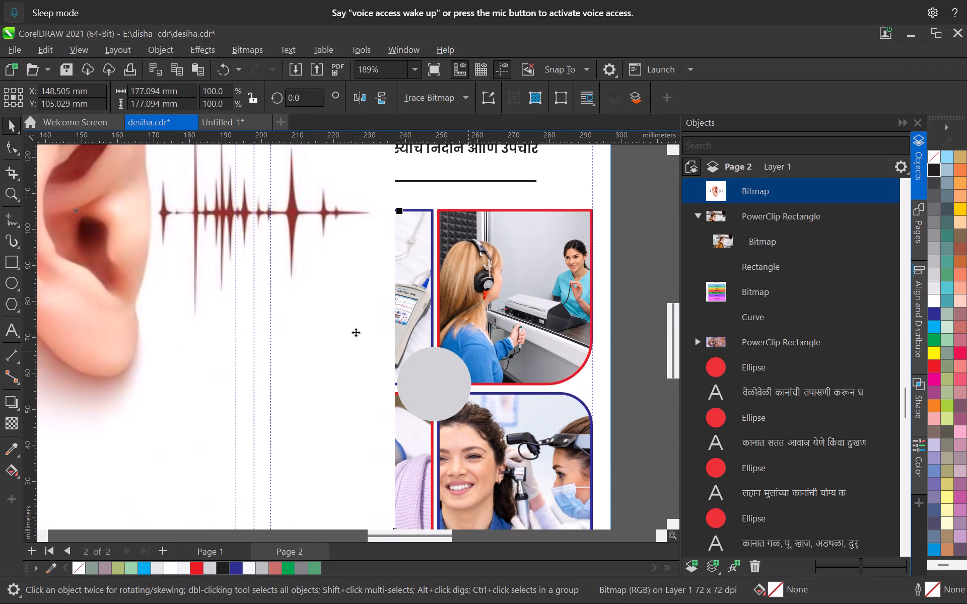
{"action": "right_click", "coordinate": [347, 323]}
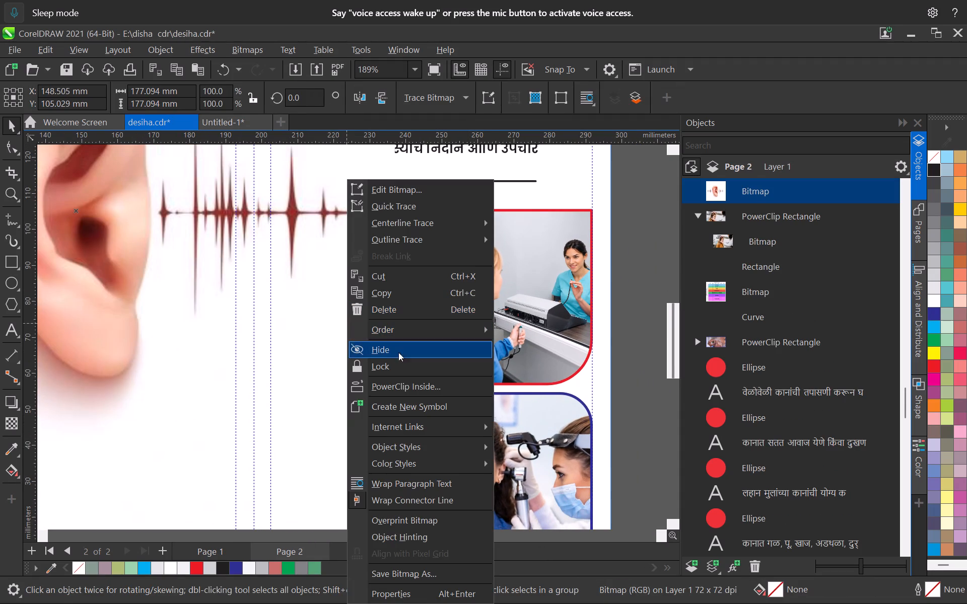
{"action": "left_click", "coordinate": [406, 384]}
{"action": "left_click", "coordinate": [443, 386]}
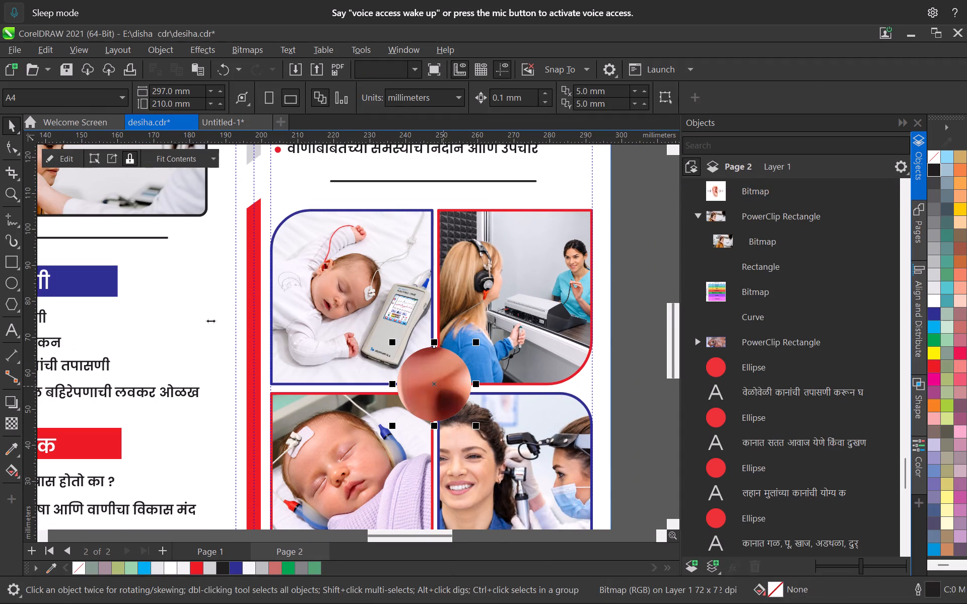
{"action": "left_click", "coordinate": [10, 124]}
{"action": "left_click", "coordinate": [625, 314]}
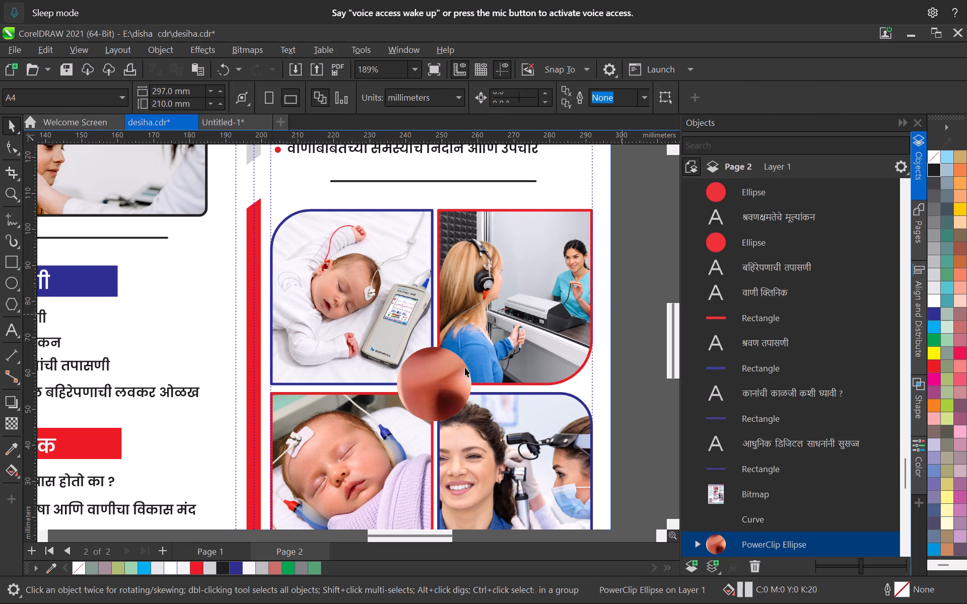
Edit the circle's PowerClip contents and shrink the ear picture proportionally to about 26.8 mm square around the circle.
{"action": "double_click", "coordinate": [452, 371]}
{"action": "scroll", "coordinate": [452, 371], "scroll_direction": "down", "scroll_amount": 10}
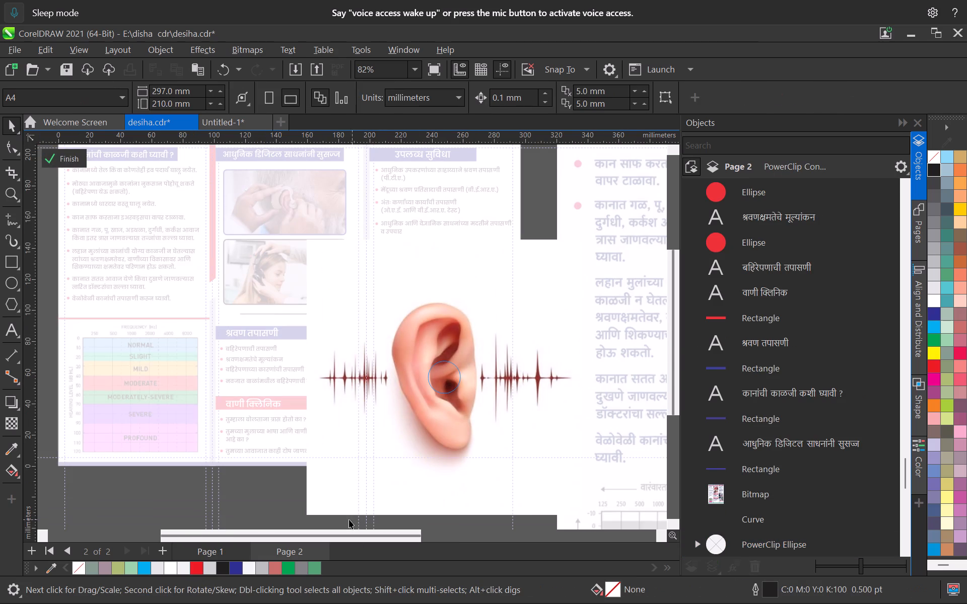
{"action": "left_click", "coordinate": [319, 497]}
{"action": "left_click_drag", "start_coordinate": [302, 522], "coordinate": [379, 404]}
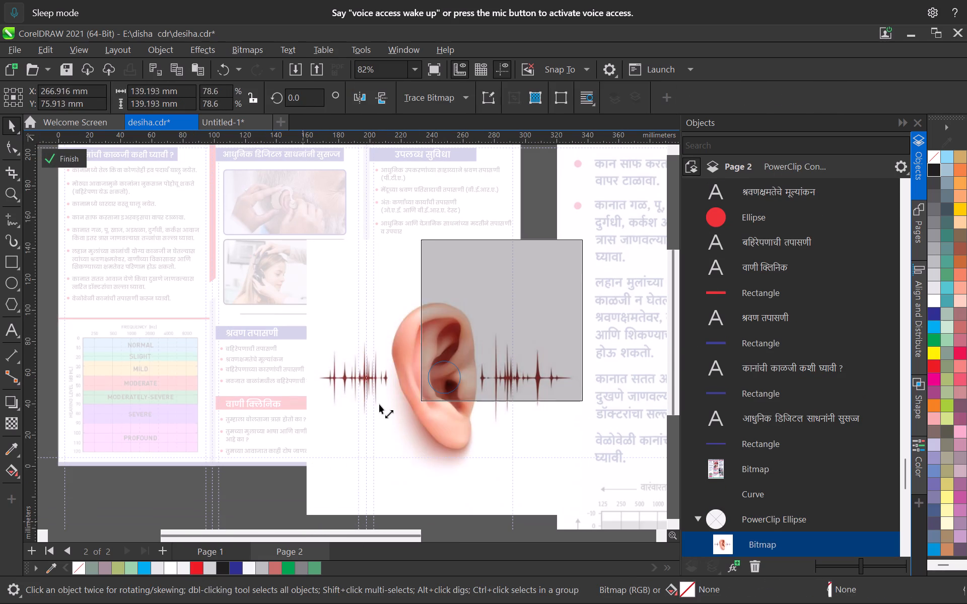
{"action": "left_click_drag", "start_coordinate": [379, 404], "coordinate": [379, 407]}
{"action": "scroll", "coordinate": [563, 335], "scroll_direction": "up", "scroll_amount": 4}
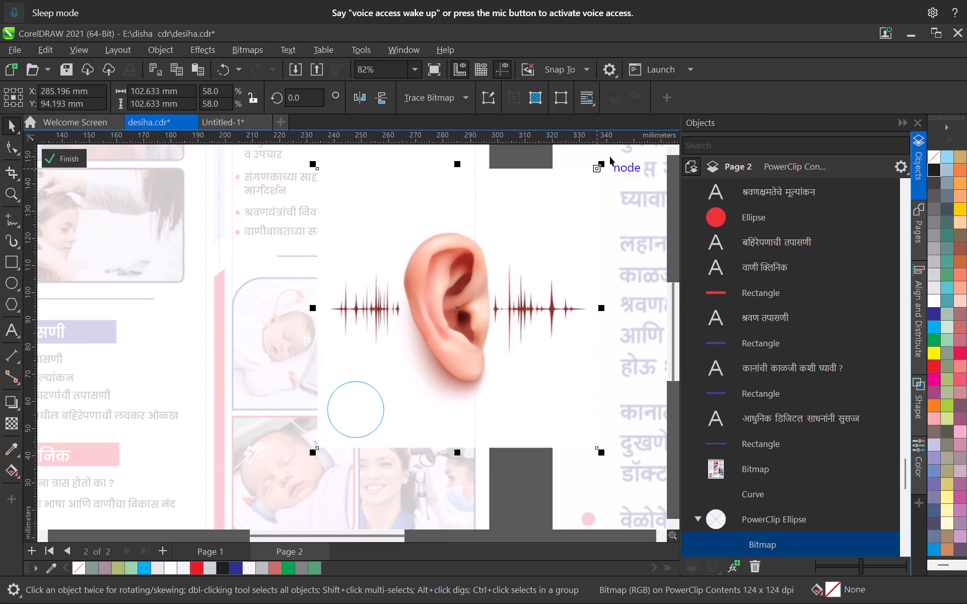
{"action": "left_click_drag", "start_coordinate": [602, 163], "coordinate": [448, 374]}
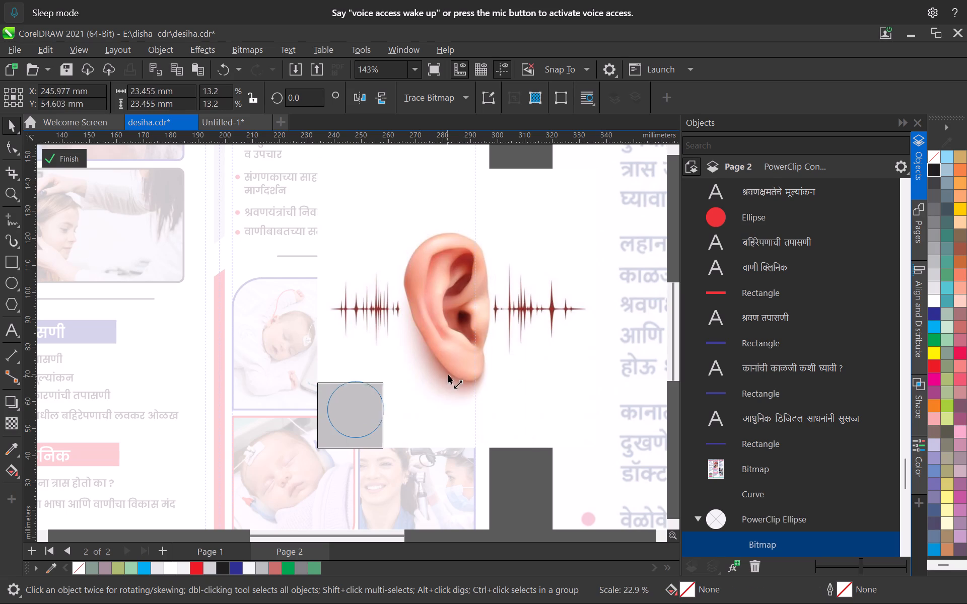
{"action": "left_click_drag", "start_coordinate": [448, 374], "coordinate": [452, 369]}
{"action": "scroll", "coordinate": [378, 426], "scroll_direction": "up", "scroll_amount": 6}
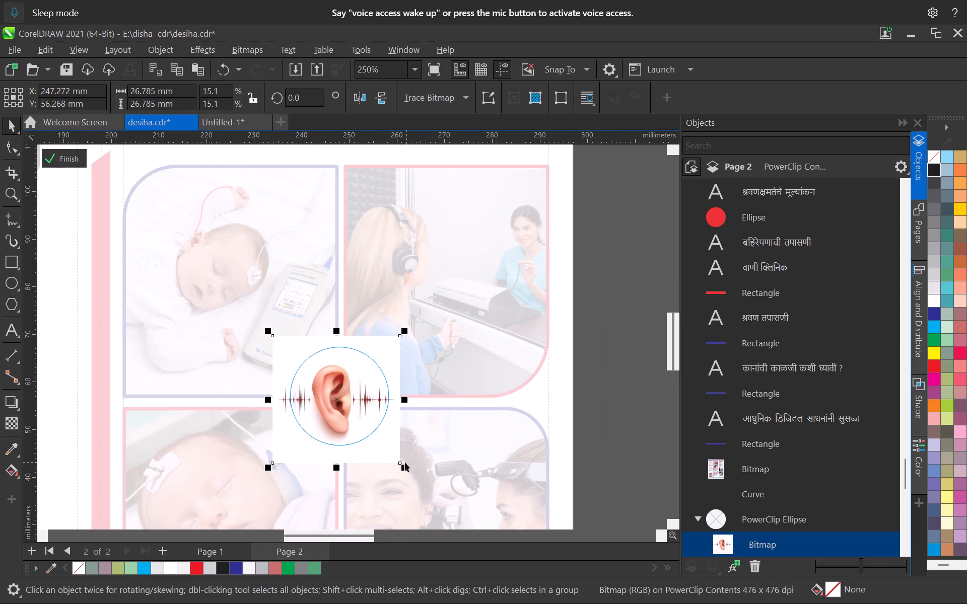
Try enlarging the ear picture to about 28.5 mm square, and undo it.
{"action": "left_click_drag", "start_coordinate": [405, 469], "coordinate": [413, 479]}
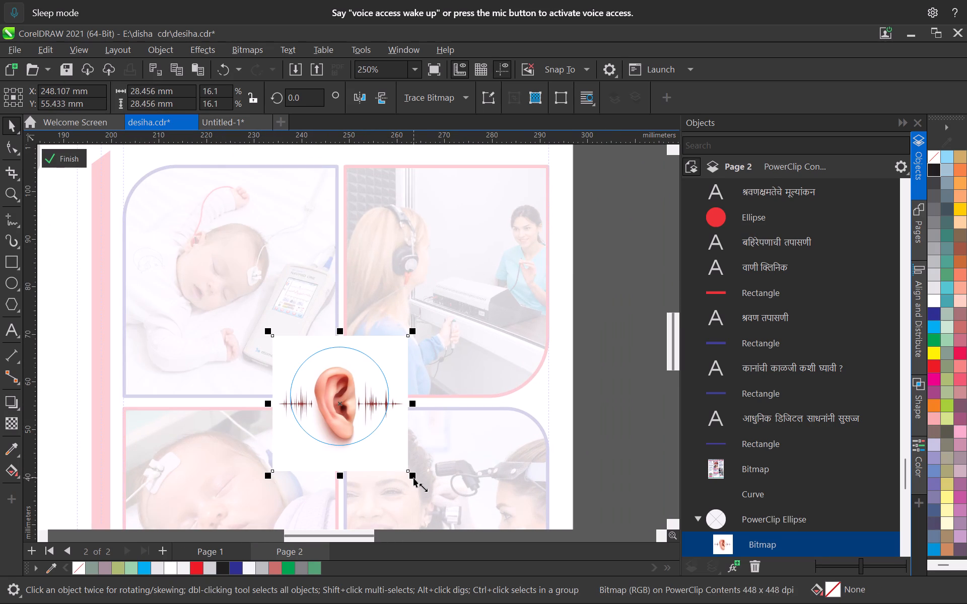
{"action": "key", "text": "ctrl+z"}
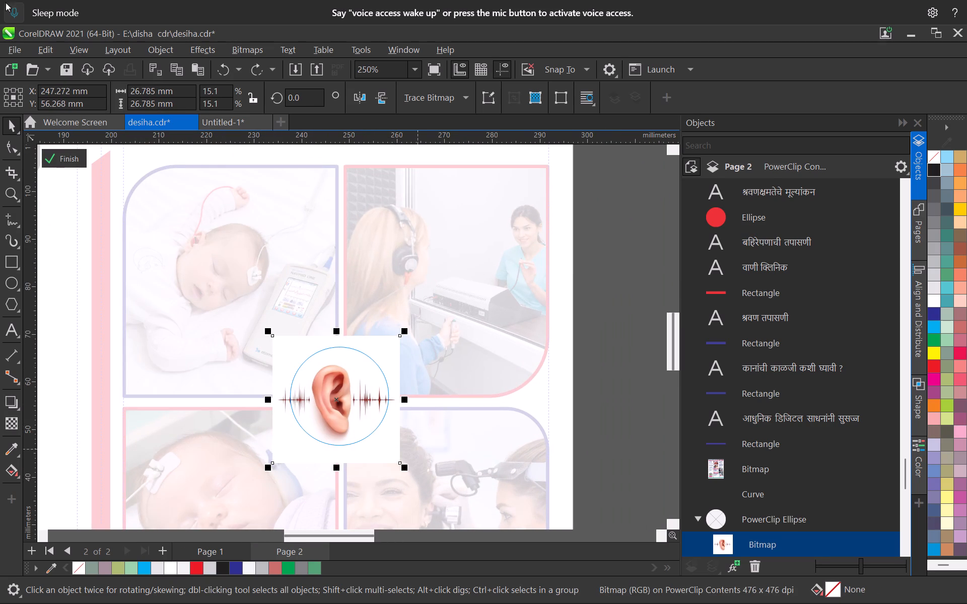
Nudge the ear picture up 0.7 mm and right about 0.8 mm inside the circle, finish editing the contents, and deselect.
{"action": "key", "text": "Up"}
{"action": "key", "text": "Up"}
{"action": "key", "text": "Up"}
{"action": "key", "text": "Up"}
{"action": "key", "text": "Up"}
{"action": "key", "text": "Up"}
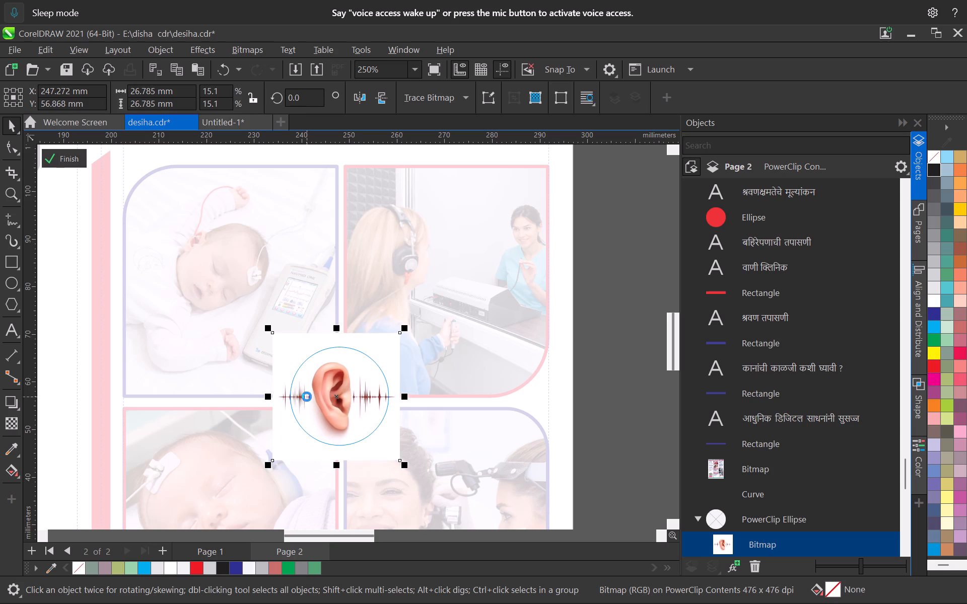
{"action": "key", "text": "Up"}
{"action": "key", "text": "Right"}
{"action": "key", "text": "Right"}
{"action": "key", "text": "Right"}
{"action": "key", "text": "Right"}
{"action": "key", "text": "Right"}
{"action": "key", "text": "Right"}
{"action": "key", "text": "Right"}
{"action": "key", "text": "Right"}
{"action": "key", "text": "Right"}
{"action": "key", "text": "Right"}
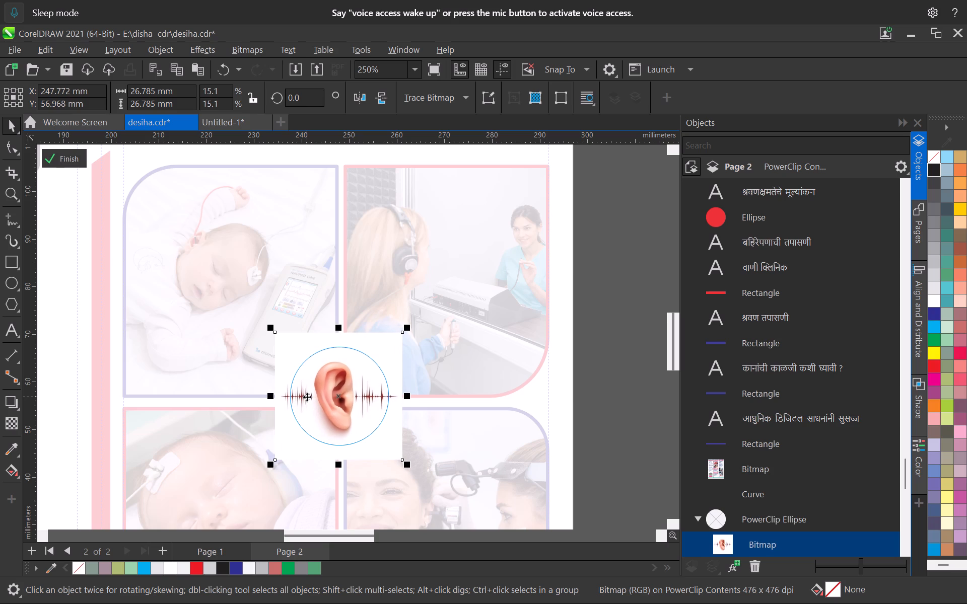
{"action": "key", "text": "Right"}
{"action": "key", "text": "Right"}
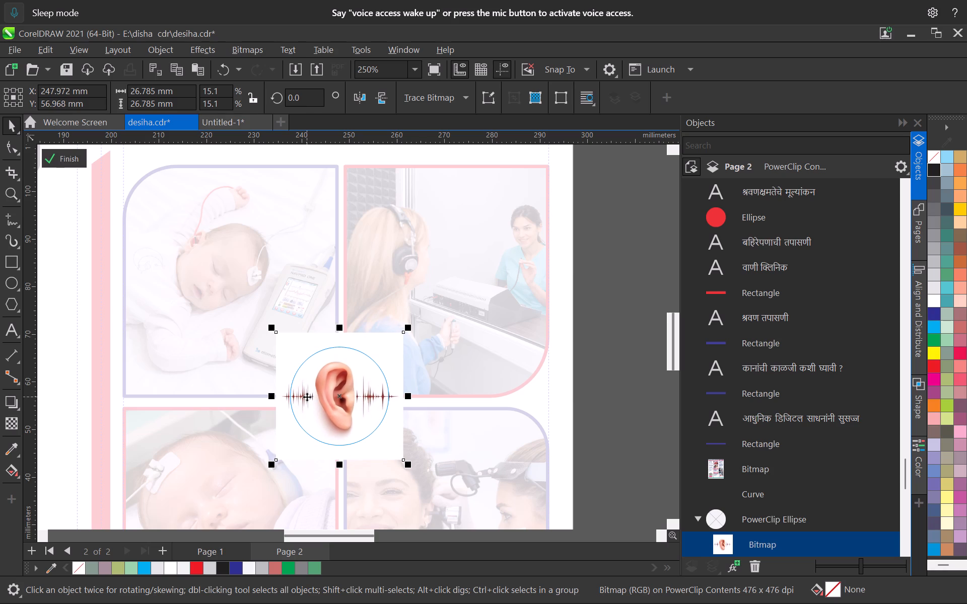
{"action": "left_click", "coordinate": [55, 163]}
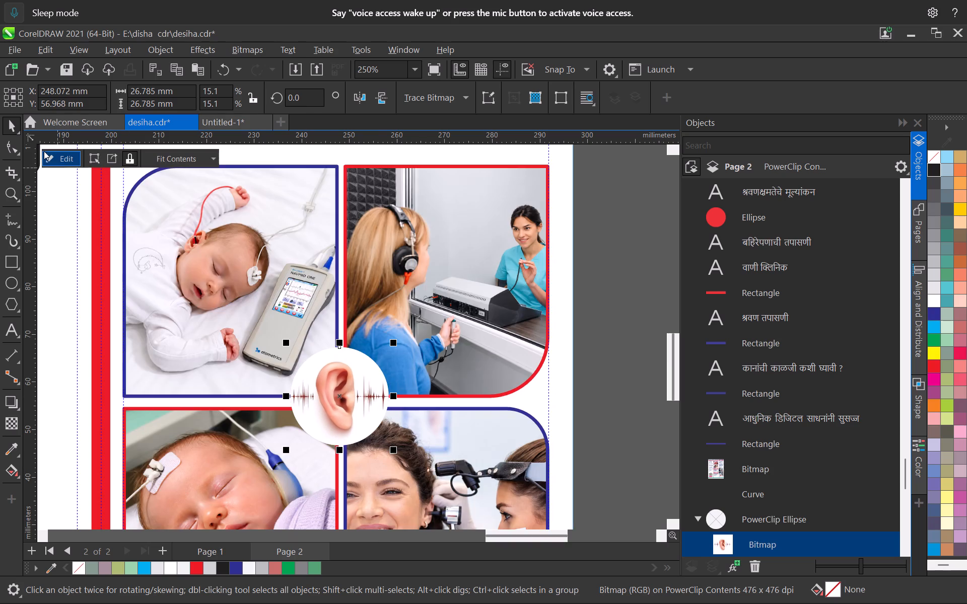
{"action": "scroll", "coordinate": [282, 303], "scroll_direction": "down", "scroll_amount": 10}
{"action": "left_click", "coordinate": [405, 343]}
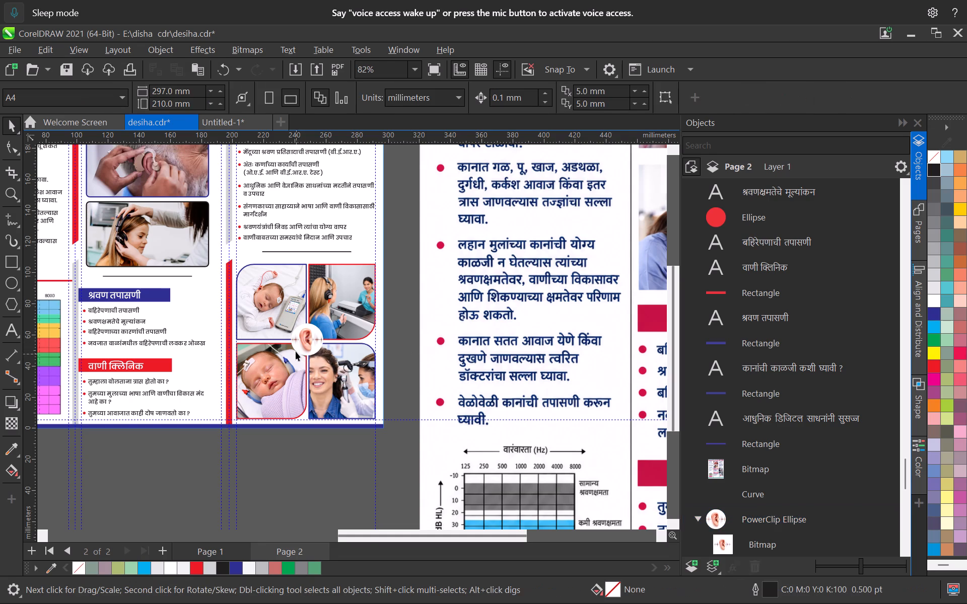
Give the ear picture's circle a dark blue outline 1.5 pt wide.
{"action": "scroll", "coordinate": [296, 351], "scroll_direction": "up", "scroll_amount": 8}
{"action": "left_click", "coordinate": [305, 326]}
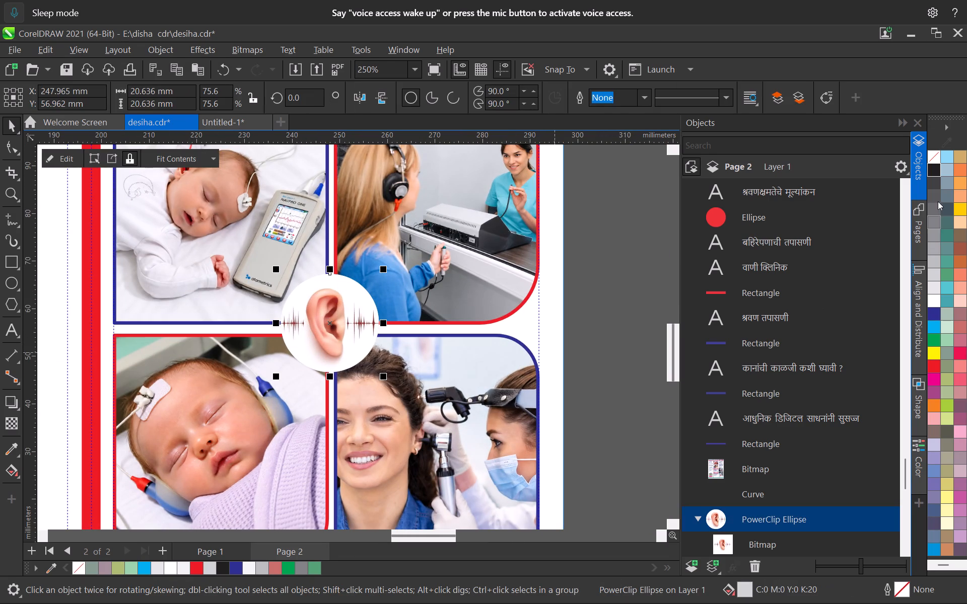
{"action": "right_click", "coordinate": [935, 300]}
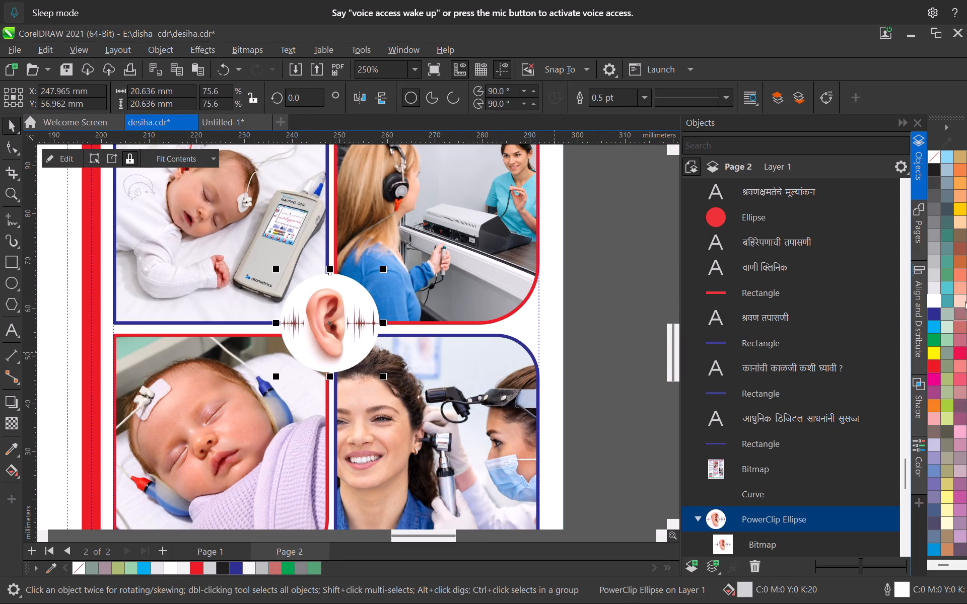
{"action": "right_click", "coordinate": [939, 314]}
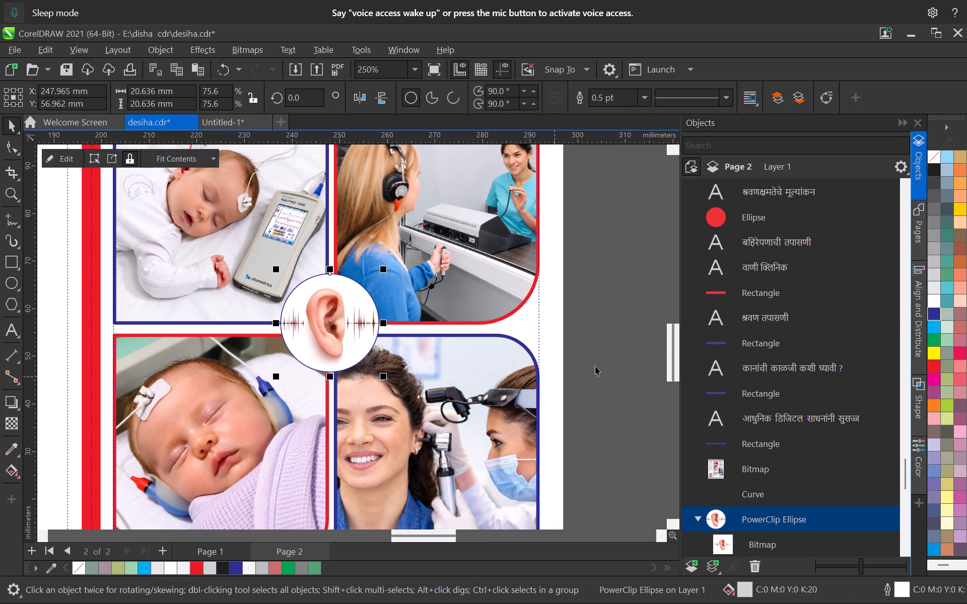
{"action": "left_click", "coordinate": [645, 93]}
{"action": "left_click", "coordinate": [631, 172]}
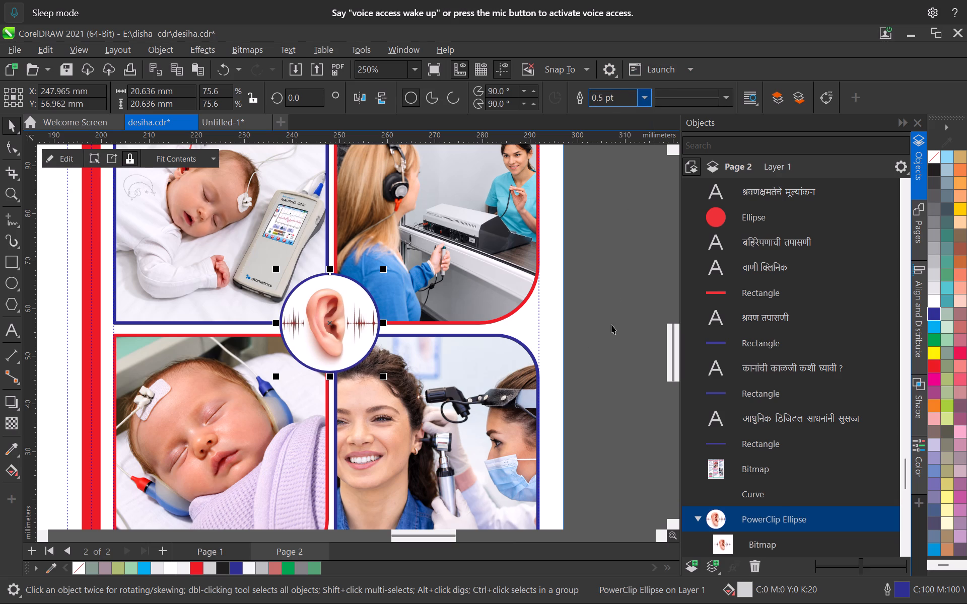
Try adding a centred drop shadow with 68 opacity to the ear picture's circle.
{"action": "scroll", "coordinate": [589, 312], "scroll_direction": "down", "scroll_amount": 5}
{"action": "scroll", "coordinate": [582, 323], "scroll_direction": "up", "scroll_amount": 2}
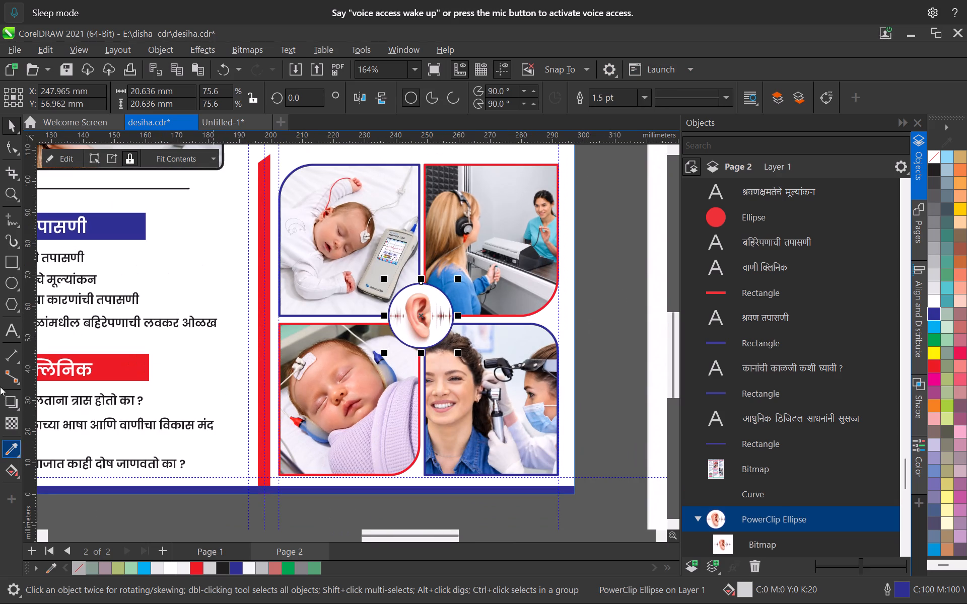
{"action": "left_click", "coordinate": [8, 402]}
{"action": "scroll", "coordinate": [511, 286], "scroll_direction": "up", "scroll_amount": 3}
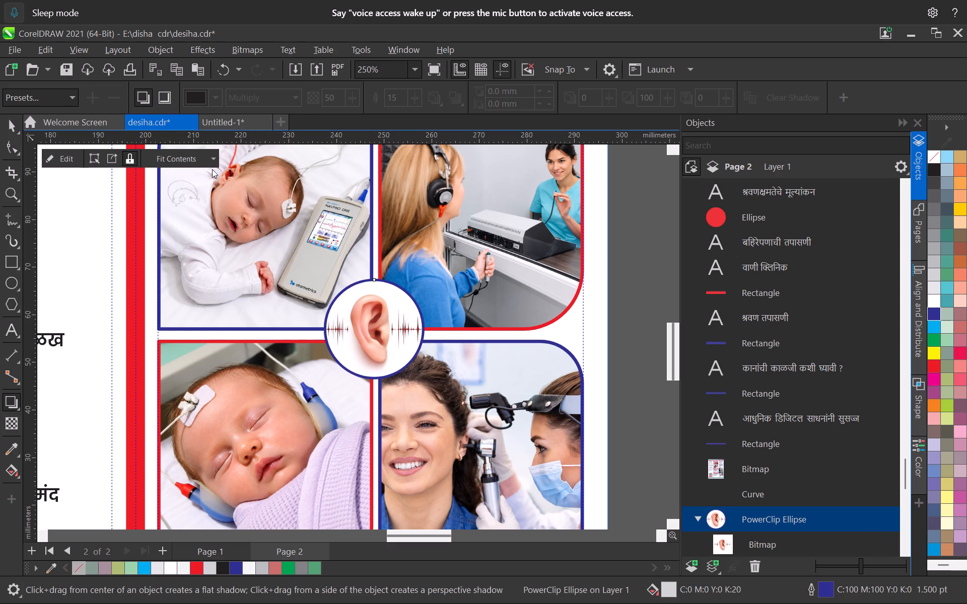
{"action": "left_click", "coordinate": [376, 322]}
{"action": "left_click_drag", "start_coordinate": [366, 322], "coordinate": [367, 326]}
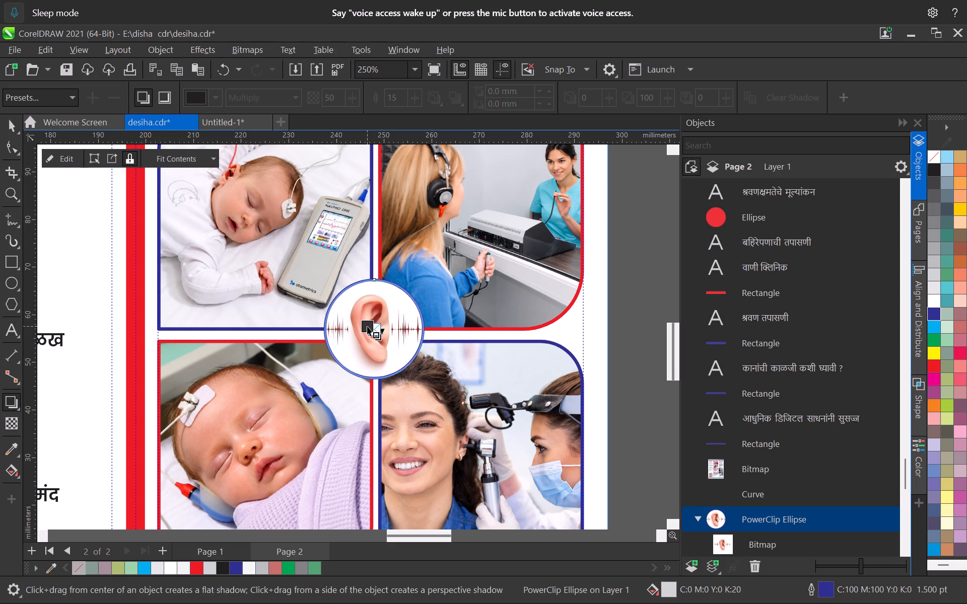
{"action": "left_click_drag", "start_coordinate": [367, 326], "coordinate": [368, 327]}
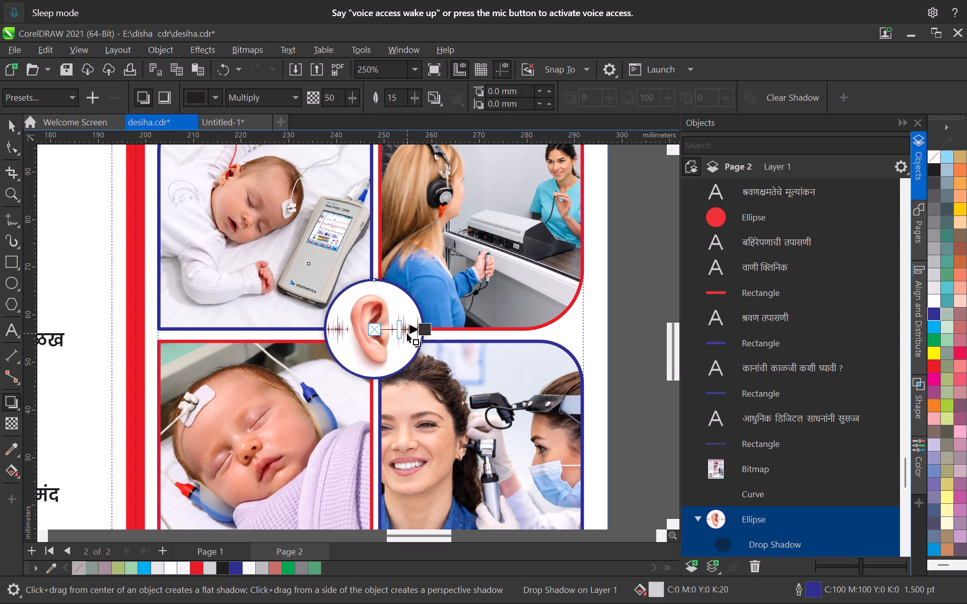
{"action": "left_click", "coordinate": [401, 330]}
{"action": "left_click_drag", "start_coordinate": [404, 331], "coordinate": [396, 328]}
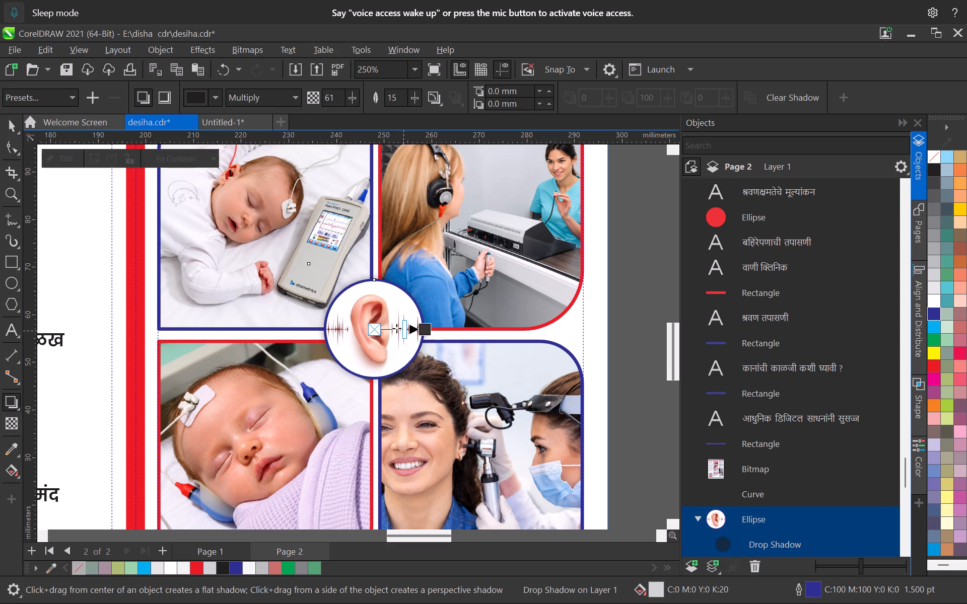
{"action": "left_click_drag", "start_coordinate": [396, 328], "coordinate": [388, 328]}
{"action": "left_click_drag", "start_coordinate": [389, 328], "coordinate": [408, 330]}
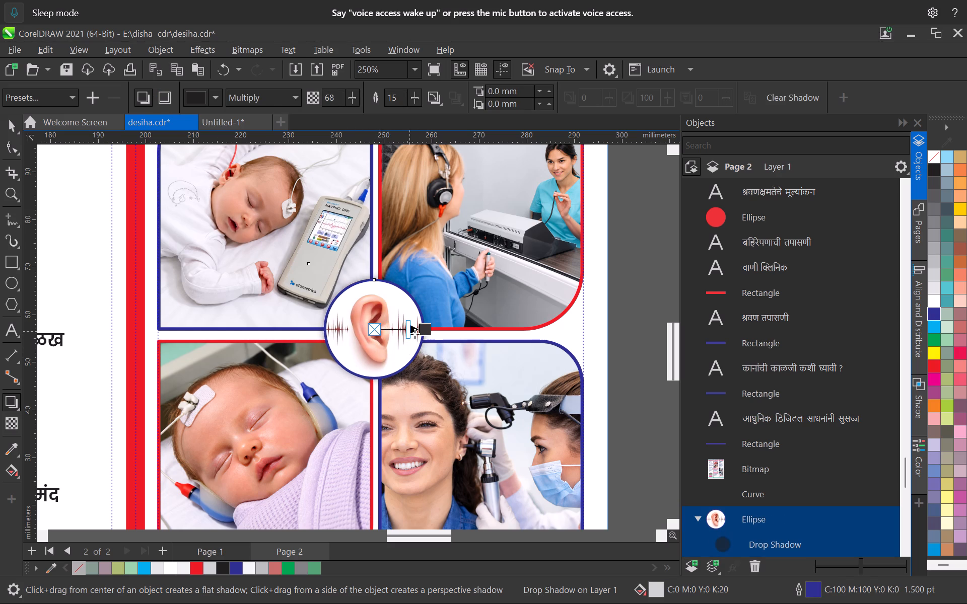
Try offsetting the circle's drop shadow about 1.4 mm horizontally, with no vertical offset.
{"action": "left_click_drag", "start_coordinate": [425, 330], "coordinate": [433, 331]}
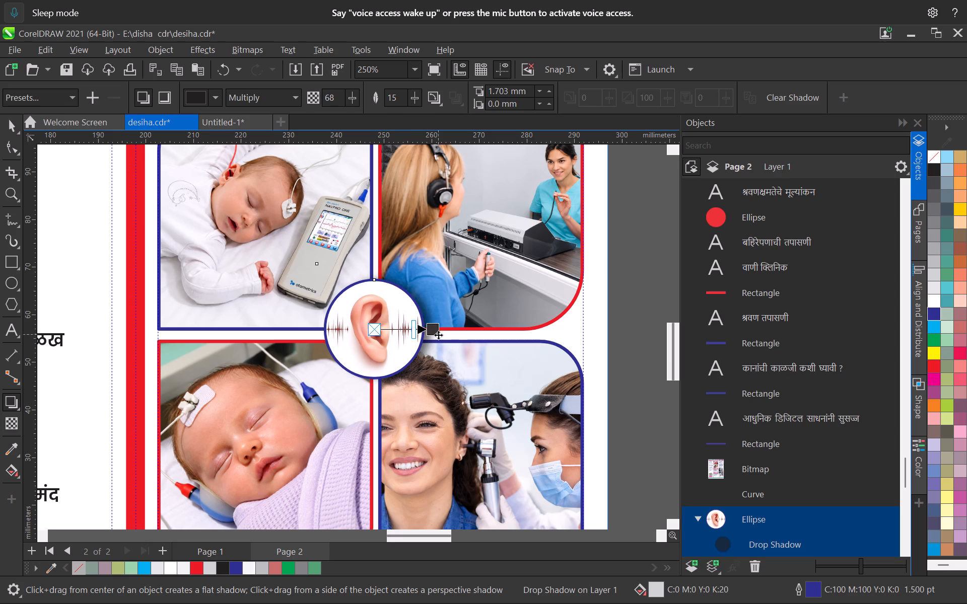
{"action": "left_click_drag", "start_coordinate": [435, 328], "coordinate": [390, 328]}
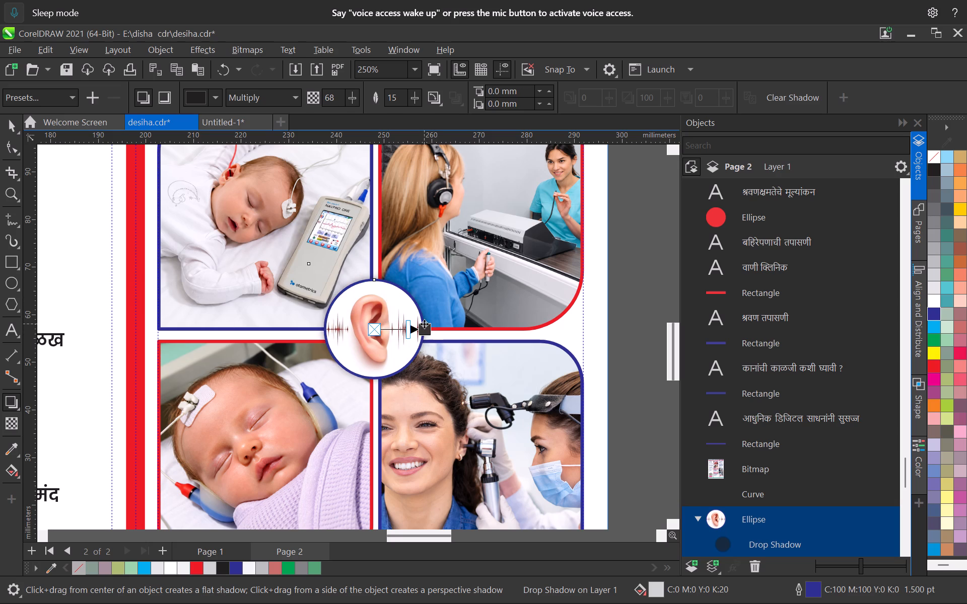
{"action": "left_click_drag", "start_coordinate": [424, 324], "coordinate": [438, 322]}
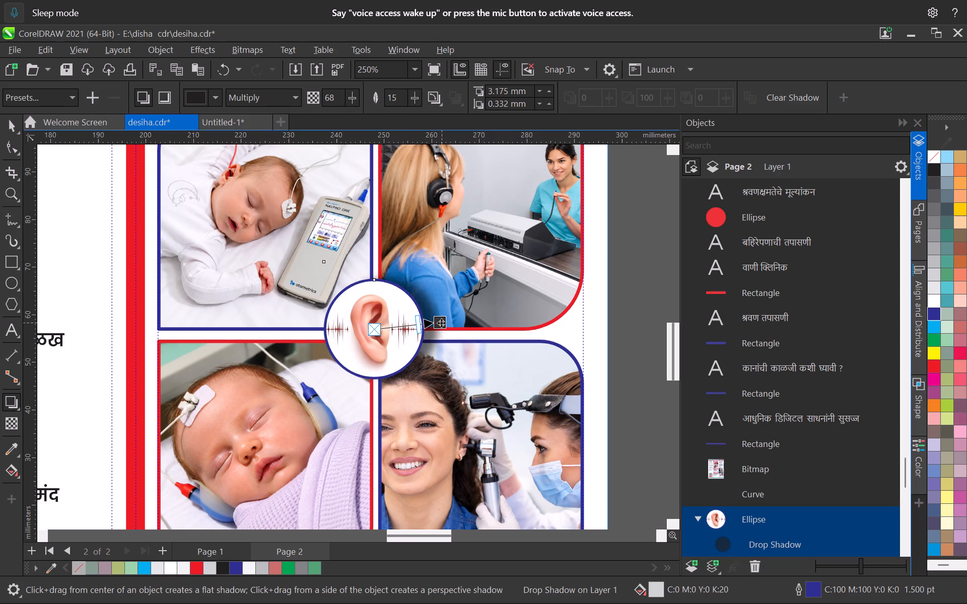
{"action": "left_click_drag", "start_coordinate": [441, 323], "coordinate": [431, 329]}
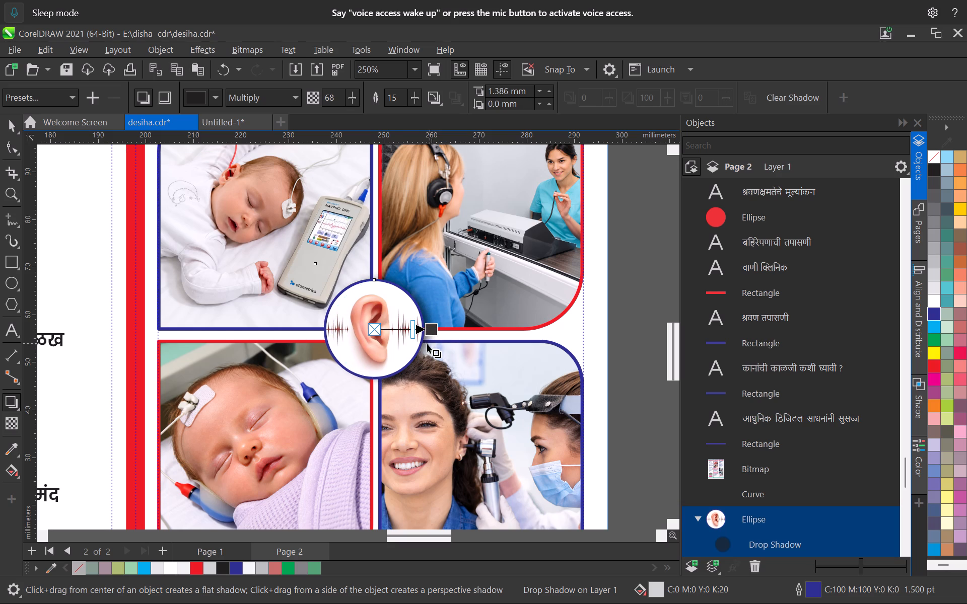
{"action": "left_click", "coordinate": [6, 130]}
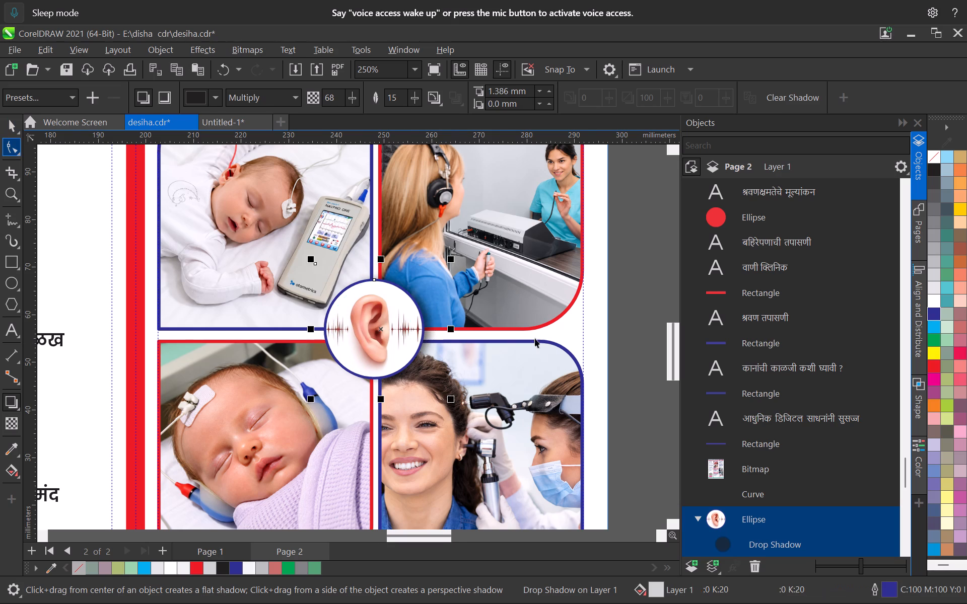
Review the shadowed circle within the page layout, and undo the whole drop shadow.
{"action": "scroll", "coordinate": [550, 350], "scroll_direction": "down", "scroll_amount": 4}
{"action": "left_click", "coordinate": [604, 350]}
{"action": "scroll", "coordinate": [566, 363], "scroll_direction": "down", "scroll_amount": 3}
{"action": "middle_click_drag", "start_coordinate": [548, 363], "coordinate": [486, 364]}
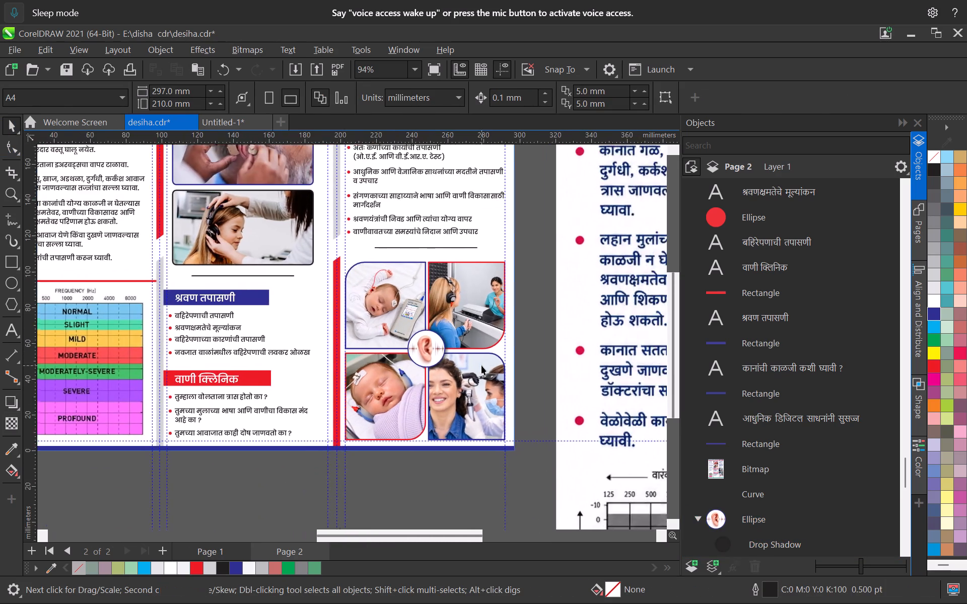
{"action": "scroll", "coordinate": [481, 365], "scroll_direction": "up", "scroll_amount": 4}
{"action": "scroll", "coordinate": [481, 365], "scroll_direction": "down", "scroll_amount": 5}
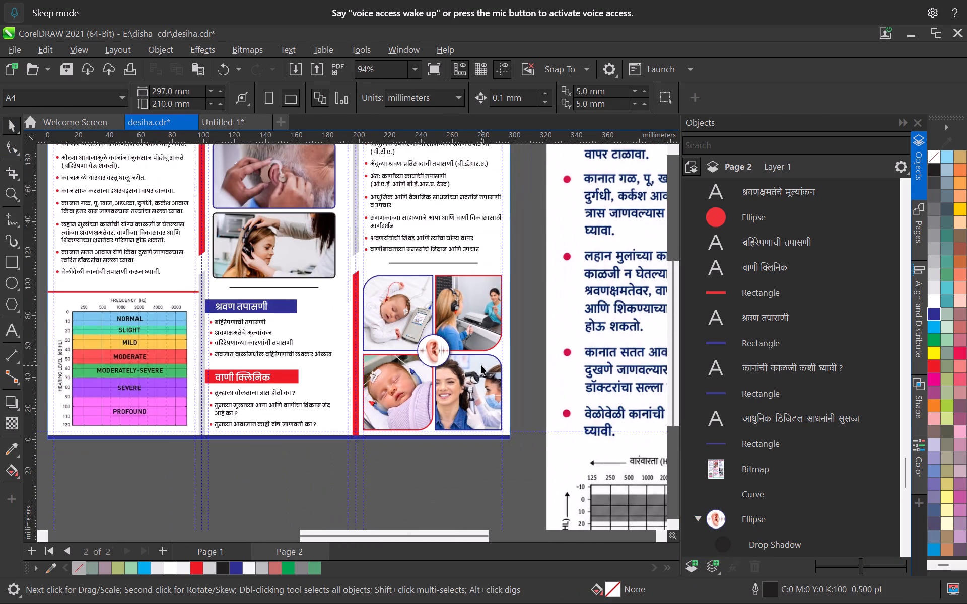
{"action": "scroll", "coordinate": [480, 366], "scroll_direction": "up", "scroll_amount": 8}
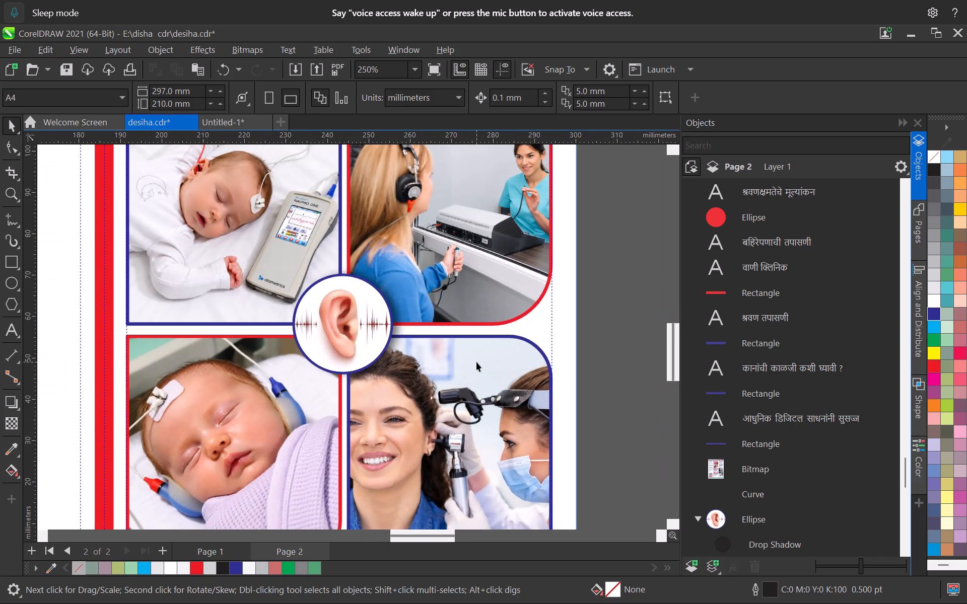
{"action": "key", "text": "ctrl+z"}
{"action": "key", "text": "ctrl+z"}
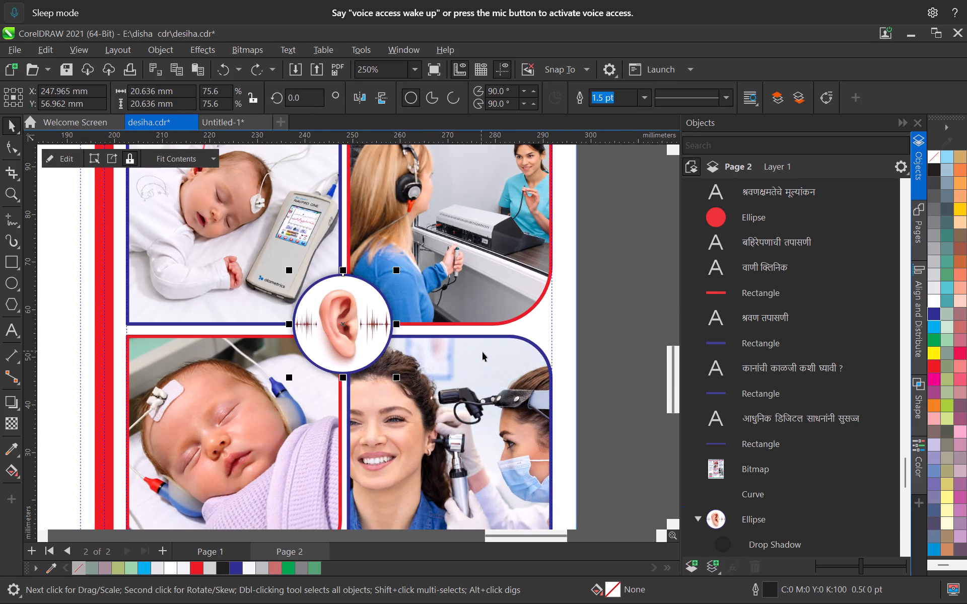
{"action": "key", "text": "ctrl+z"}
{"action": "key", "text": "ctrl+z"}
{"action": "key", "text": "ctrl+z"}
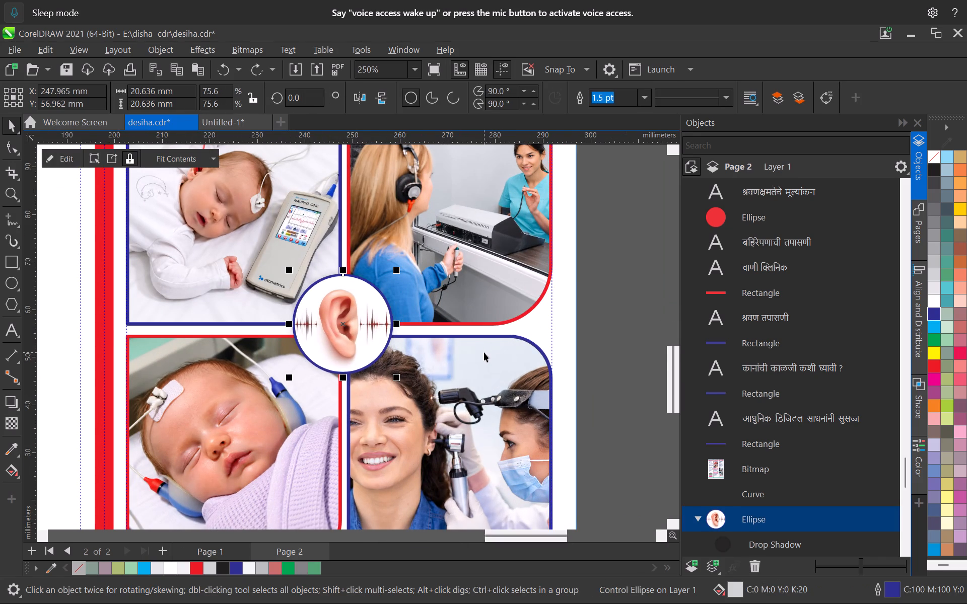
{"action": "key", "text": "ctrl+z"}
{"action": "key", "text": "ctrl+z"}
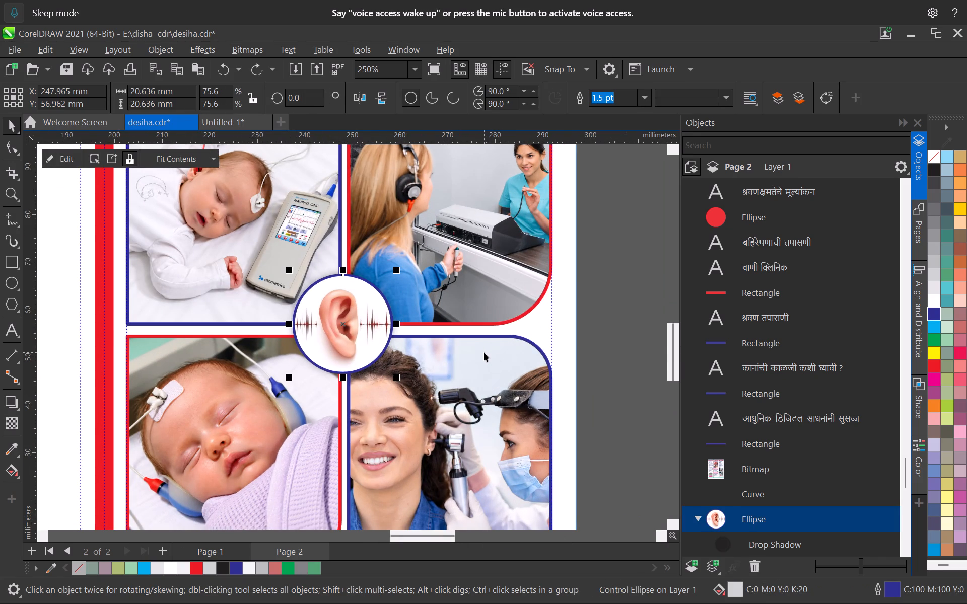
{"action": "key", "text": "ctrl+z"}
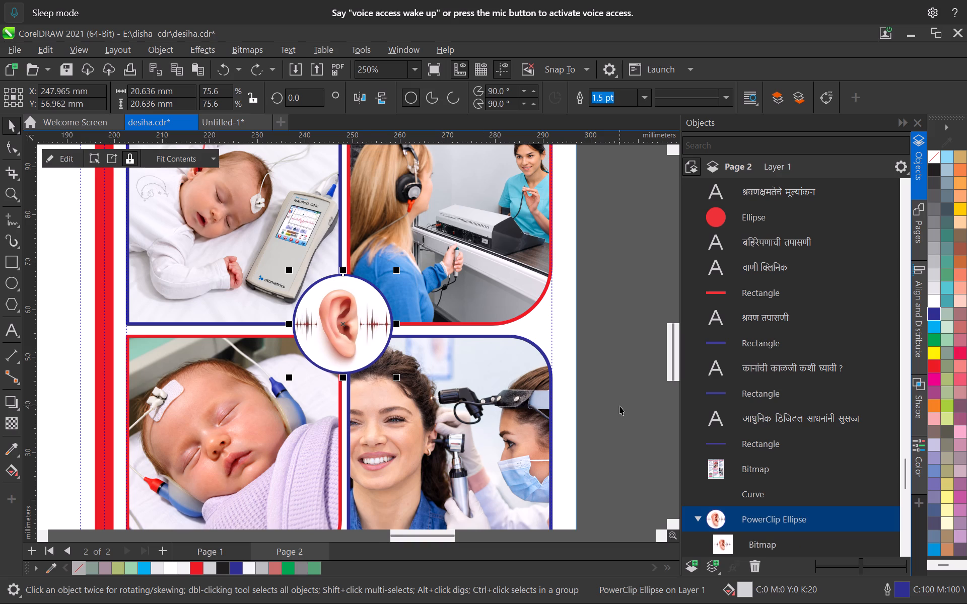
Deselect the ear picture's circle and save the brochure file.
{"action": "scroll", "coordinate": [644, 373], "scroll_direction": "down", "scroll_amount": 3}
{"action": "middle_click_drag", "start_coordinate": [476, 367], "coordinate": [429, 405]}
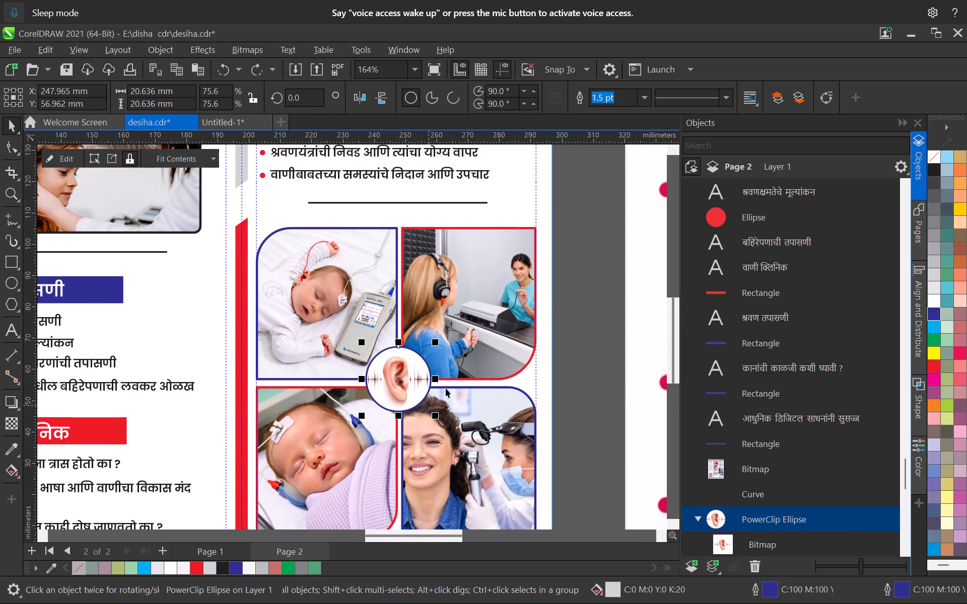
{"action": "left_click", "coordinate": [563, 292]}
{"action": "scroll", "coordinate": [440, 384], "scroll_direction": "up", "scroll_amount": 2}
{"action": "scroll", "coordinate": [440, 384], "scroll_direction": "down", "scroll_amount": 5}
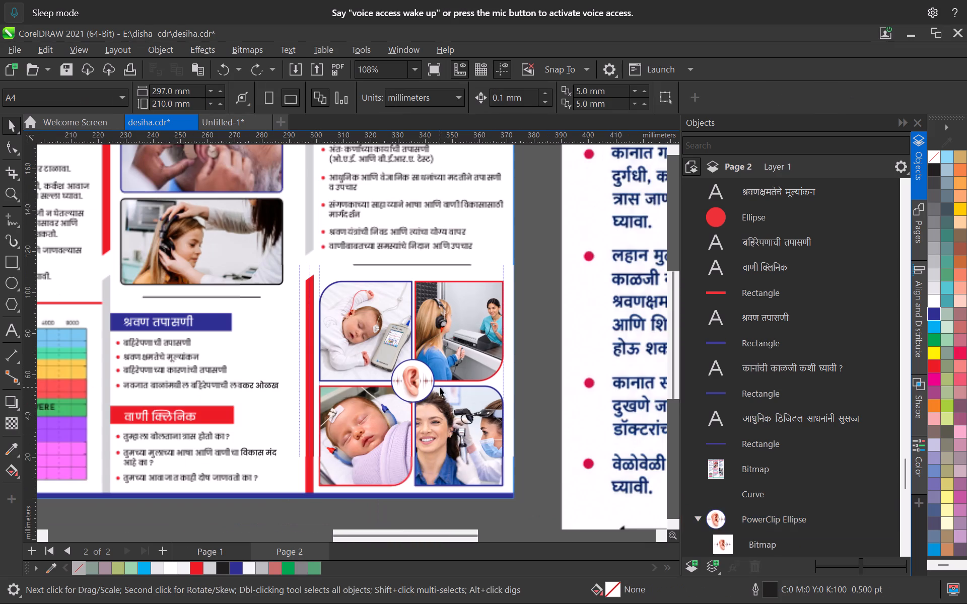
{"action": "key", "text": "ctrl+s"}
Change the outline colour of the ear picture's circle to black and deselect it.
{"action": "scroll", "coordinate": [421, 369], "scroll_direction": "up", "scroll_amount": 2}
{"action": "left_click", "coordinate": [419, 380]}
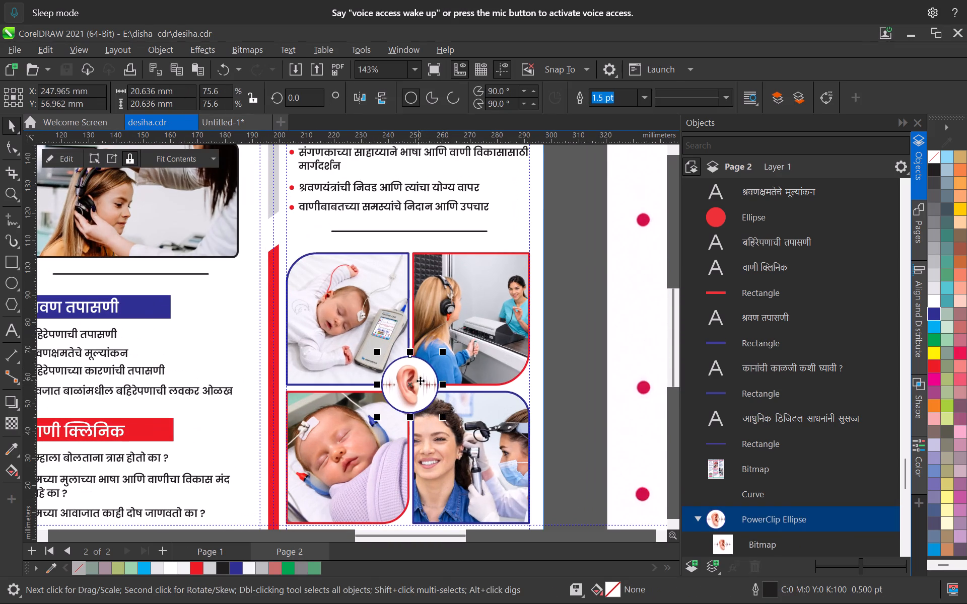
{"action": "right_click", "coordinate": [934, 168]}
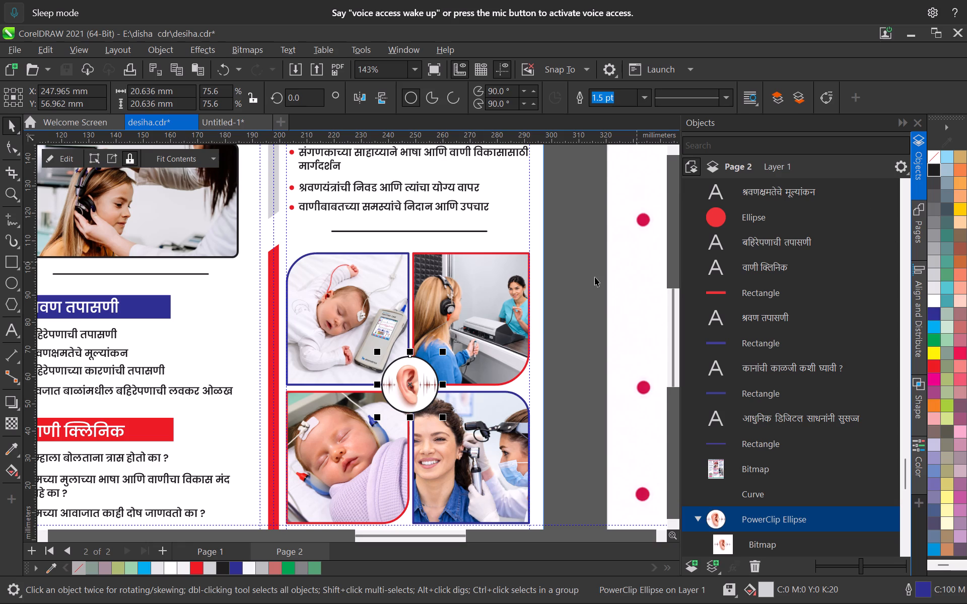
{"action": "left_click", "coordinate": [595, 277]}
Deselect the ear picture's circle on page 2 and save the brochure file.
{"action": "scroll", "coordinate": [538, 309], "scroll_direction": "down", "scroll_amount": 4}
{"action": "middle_click_drag", "start_coordinate": [490, 339], "coordinate": [453, 325]}
{"action": "left_click", "coordinate": [410, 440]}
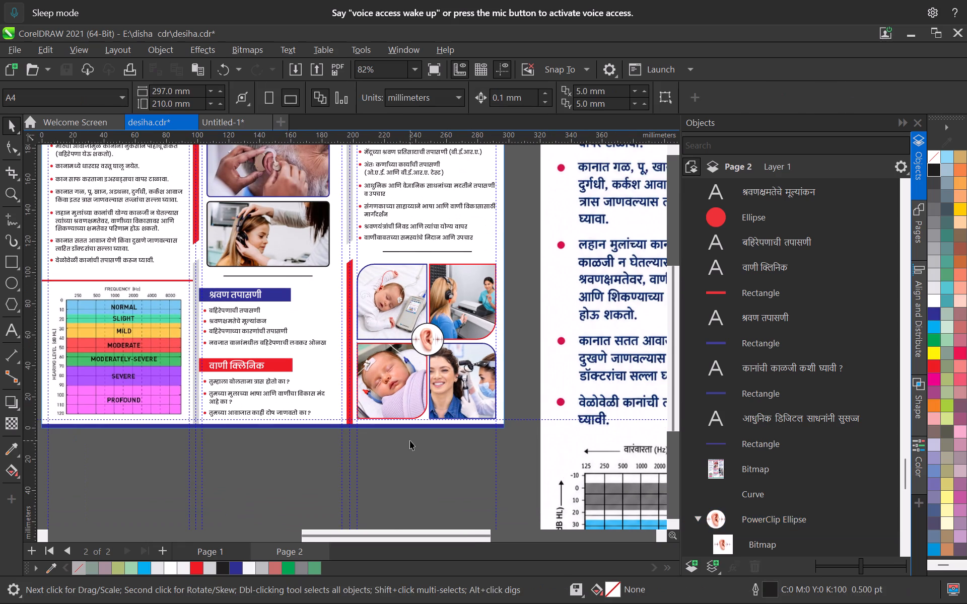
{"action": "key", "text": "ctrl+s"}
Examine the photo collage with its central ear circle and the rest of the page 2 layout.
{"action": "scroll", "coordinate": [366, 356], "scroll_direction": "up", "scroll_amount": 4}
{"action": "middle_click_drag", "start_coordinate": [447, 360], "coordinate": [389, 373]}
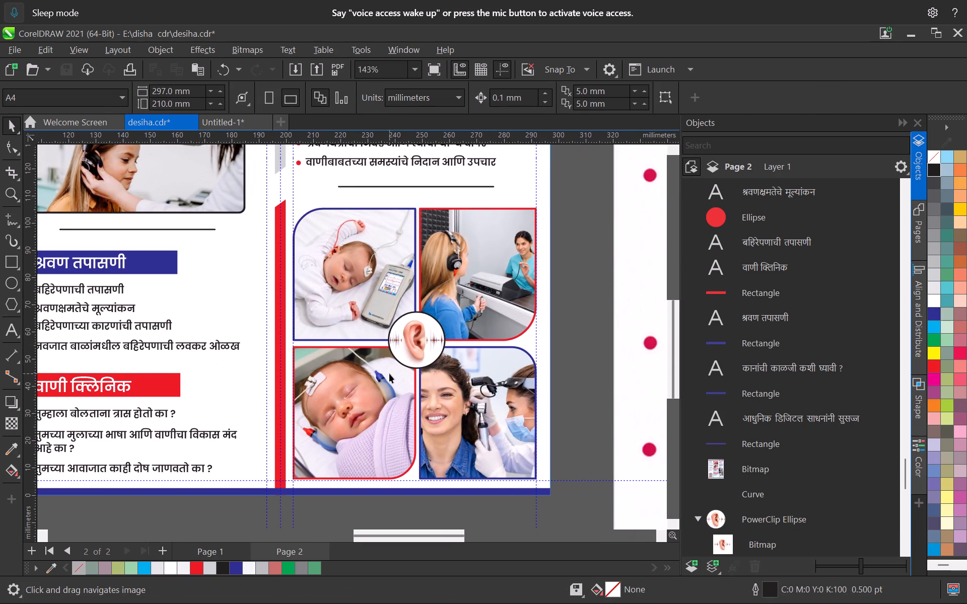
{"action": "scroll", "coordinate": [439, 327], "scroll_direction": "down", "scroll_amount": 3}
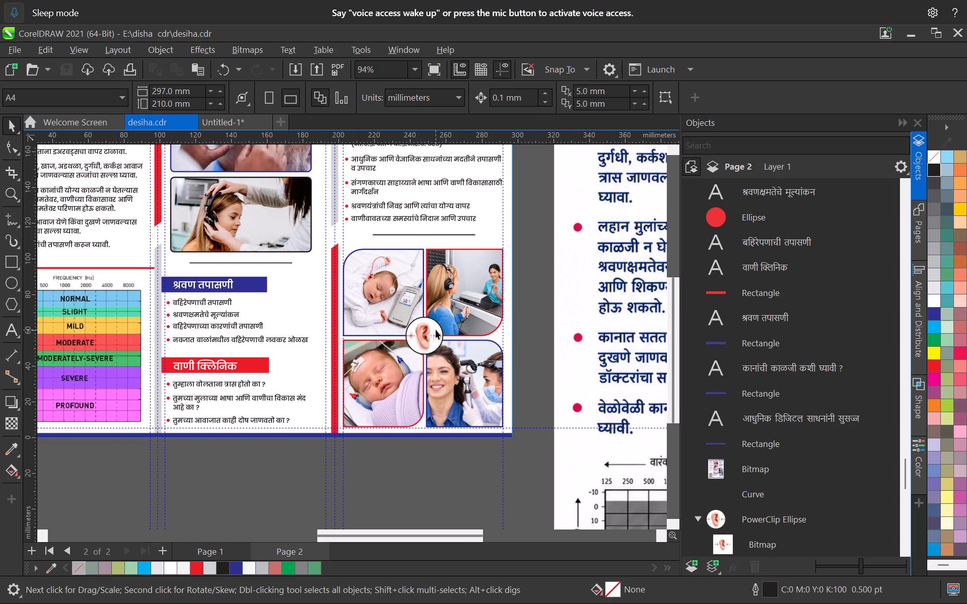
{"action": "middle_click_drag", "start_coordinate": [436, 333], "coordinate": [512, 421]}
{"action": "middle_click_drag", "start_coordinate": [224, 379], "coordinate": [318, 383]}
{"action": "scroll", "coordinate": [250, 383], "scroll_direction": "down", "scroll_amount": 1}
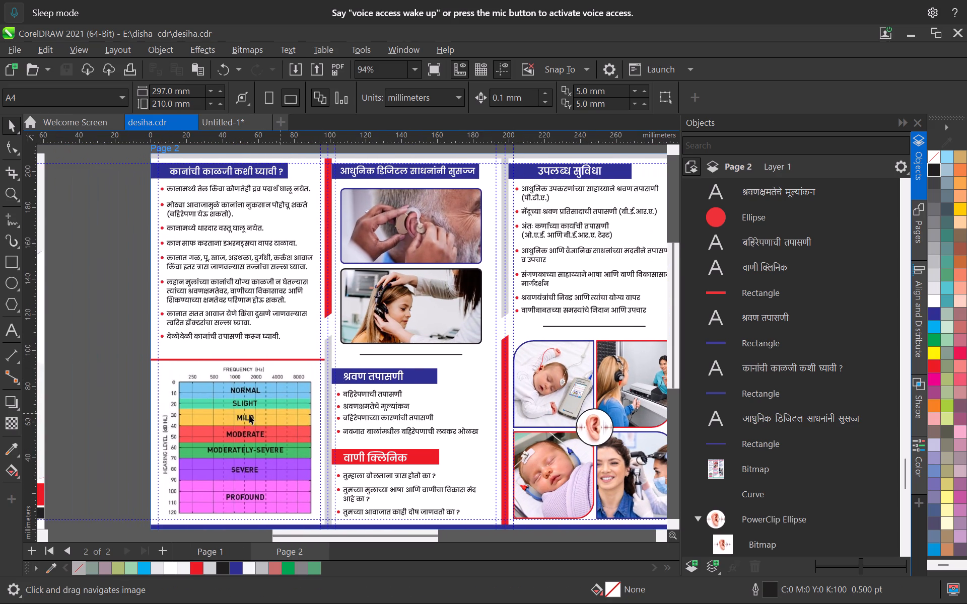
Raise the display brightness slightly in the Windows quick settings and return to the brochure.
{"action": "left_click", "coordinate": [869, 594]}
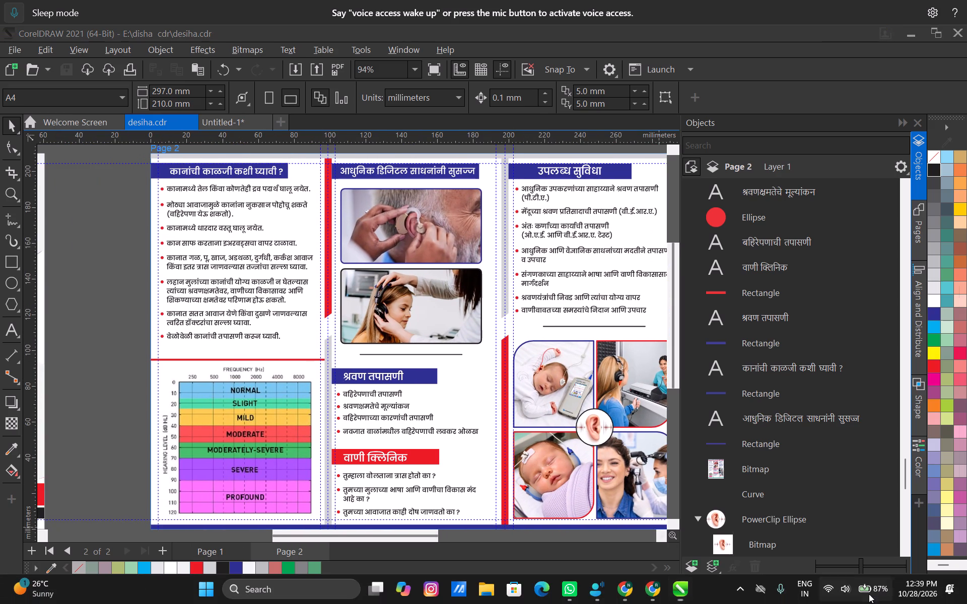
{"action": "left_click", "coordinate": [860, 484]}
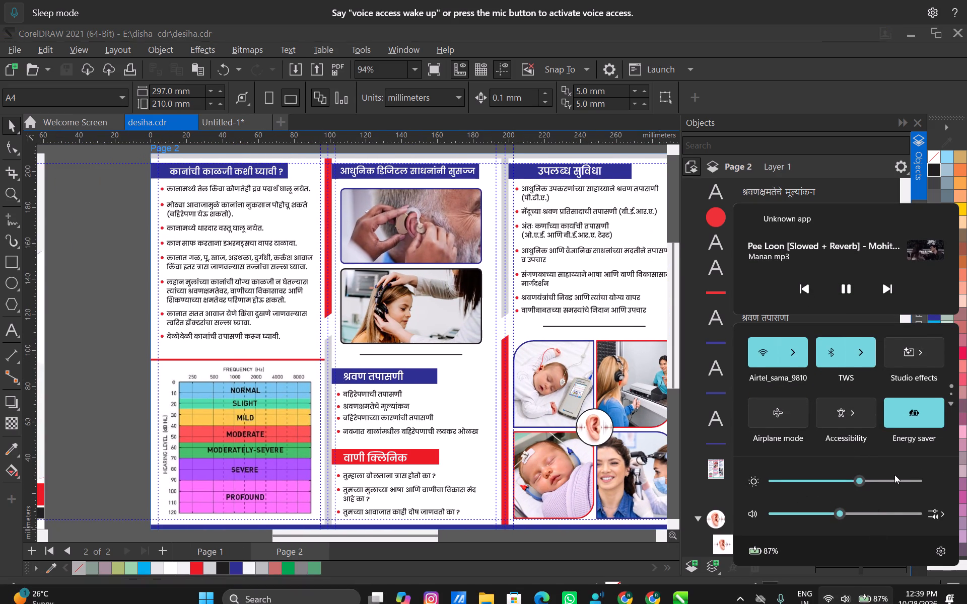
{"action": "left_click", "coordinate": [876, 481]}
{"action": "left_click", "coordinate": [850, 594]}
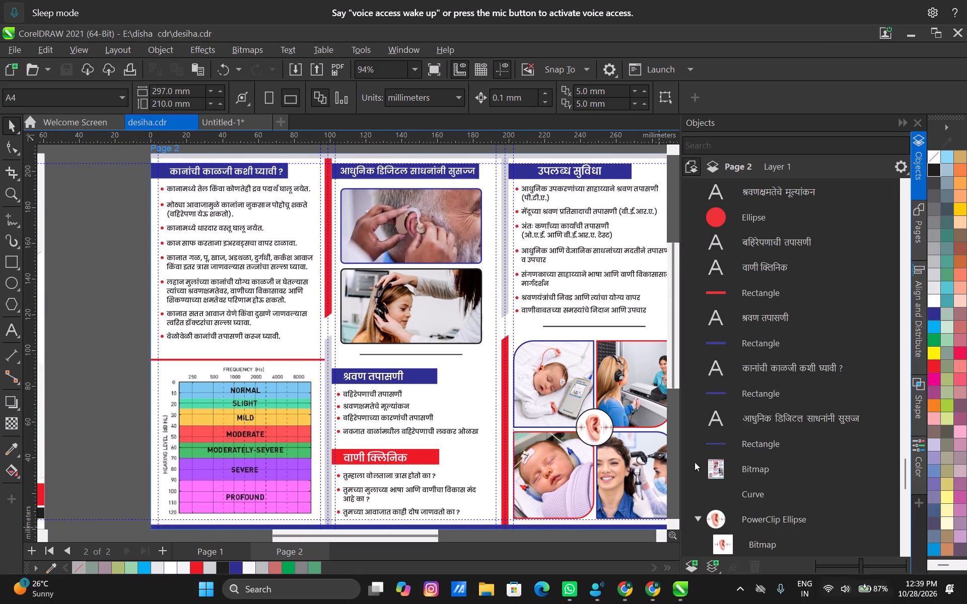
Examine the black-outlined ear circle and surrounding photos up close, and check them within the whole of page 2.
{"action": "scroll", "coordinate": [422, 318], "scroll_direction": "down", "scroll_amount": 4}
{"action": "middle_click_drag", "start_coordinate": [398, 342], "coordinate": [228, 476]}
{"action": "scroll", "coordinate": [341, 450], "scroll_direction": "up", "scroll_amount": 5}
{"action": "scroll", "coordinate": [423, 481], "scroll_direction": "down", "scroll_amount": 1}
{"action": "middle_click_drag", "start_coordinate": [427, 434], "coordinate": [455, 303]}
{"action": "scroll", "coordinate": [422, 441], "scroll_direction": "up", "scroll_amount": 12}
{"action": "scroll", "coordinate": [301, 497], "scroll_direction": "down", "scroll_amount": 4}
{"action": "middle_click_drag", "start_coordinate": [299, 485], "coordinate": [314, 459]}
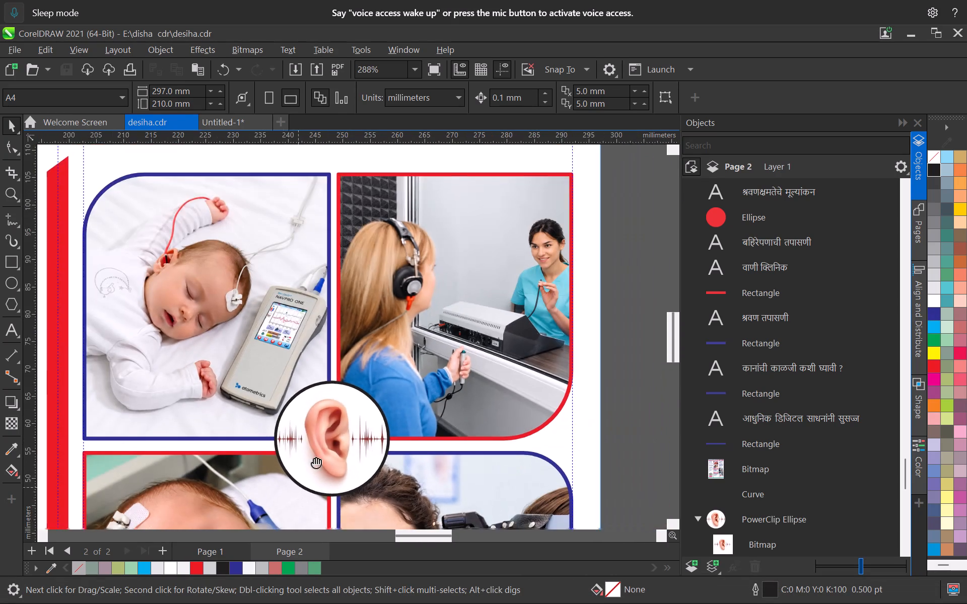
{"action": "middle_click_drag", "start_coordinate": [314, 459], "coordinate": [347, 412]}
{"action": "scroll", "coordinate": [360, 378], "scroll_direction": "down", "scroll_amount": 9}
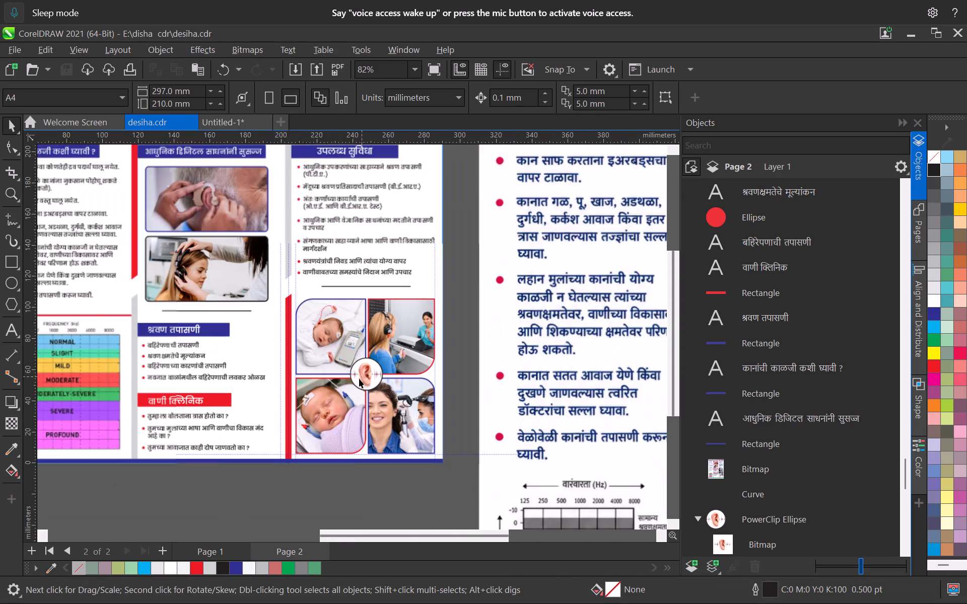
{"action": "scroll", "coordinate": [340, 384], "scroll_direction": "down", "scroll_amount": 3}
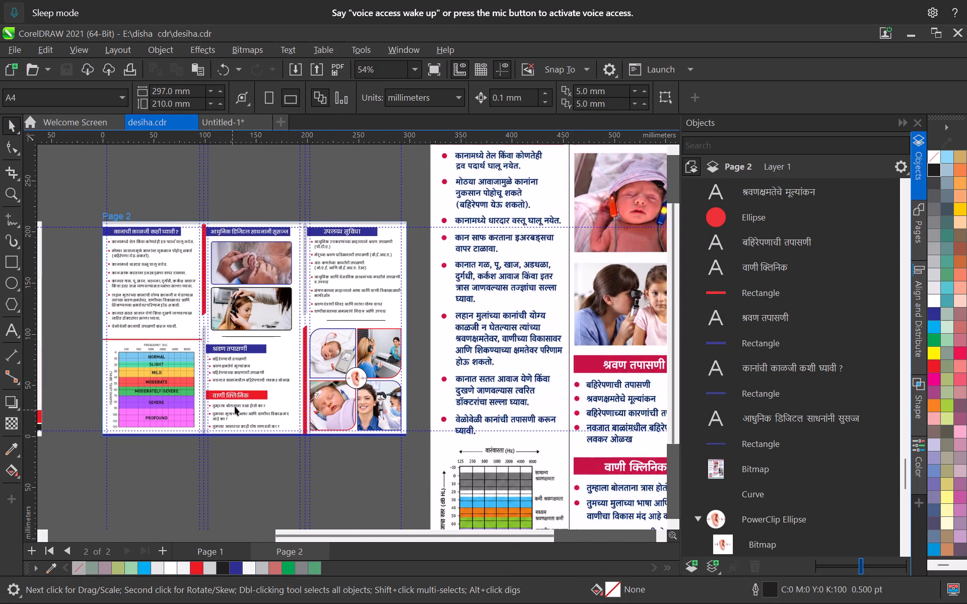
Copy the faded background bitmap from page 1's first panel, paste it onto page 2's first panel, and deselect it.
{"action": "middle_click_drag", "start_coordinate": [268, 402], "coordinate": [520, 413]}
{"action": "scroll", "coordinate": [211, 384], "scroll_direction": "down", "scroll_amount": 3}
{"action": "middle_click_drag", "start_coordinate": [200, 391], "coordinate": [252, 389]}
{"action": "scroll", "coordinate": [243, 394], "scroll_direction": "up", "scroll_amount": 3}
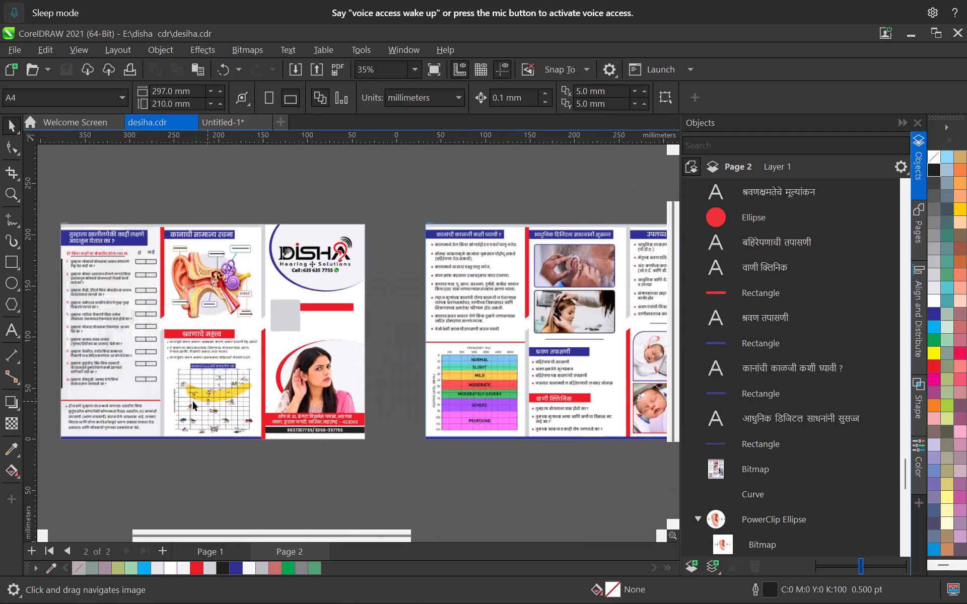
{"action": "left_click", "coordinate": [128, 387]}
{"action": "key", "text": "ctrl+c"}
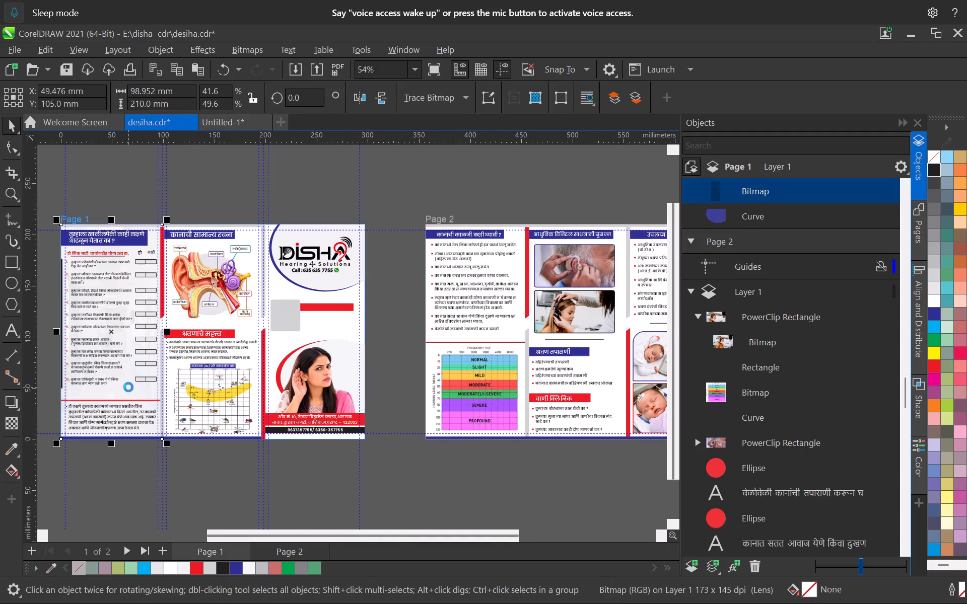
{"action": "left_click", "coordinate": [443, 338]}
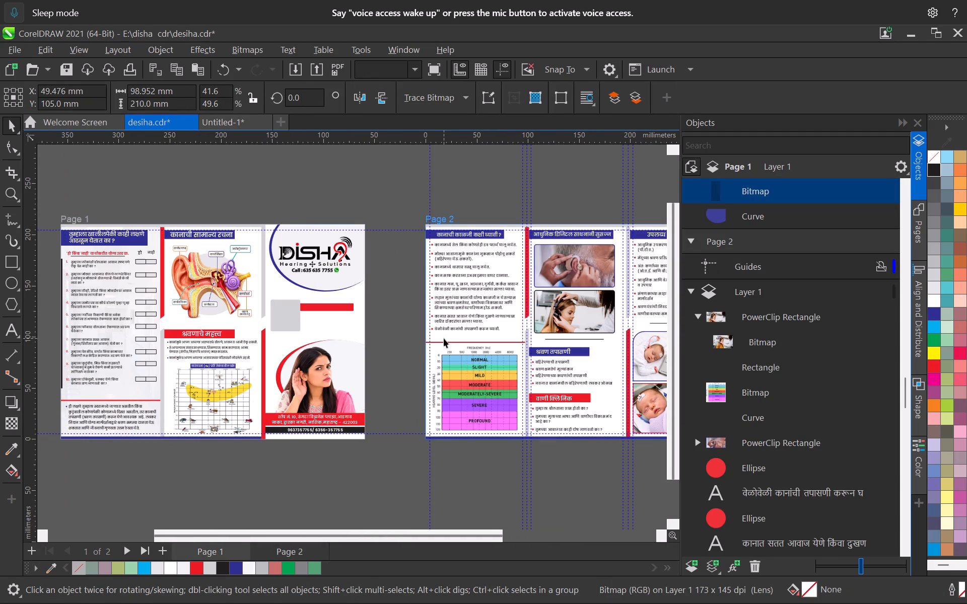
{"action": "key", "text": "ctrl+v"}
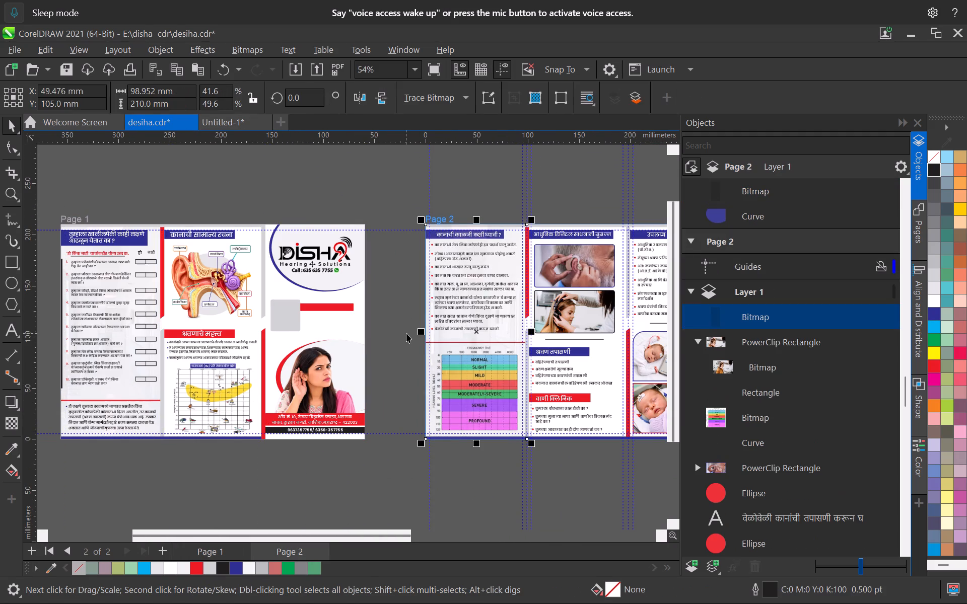
{"action": "scroll", "coordinate": [398, 285], "scroll_direction": "up", "scroll_amount": 8}
{"action": "middle_click_drag", "start_coordinate": [460, 353], "coordinate": [223, 267]}
{"action": "scroll", "coordinate": [393, 378], "scroll_direction": "down", "scroll_amount": 5}
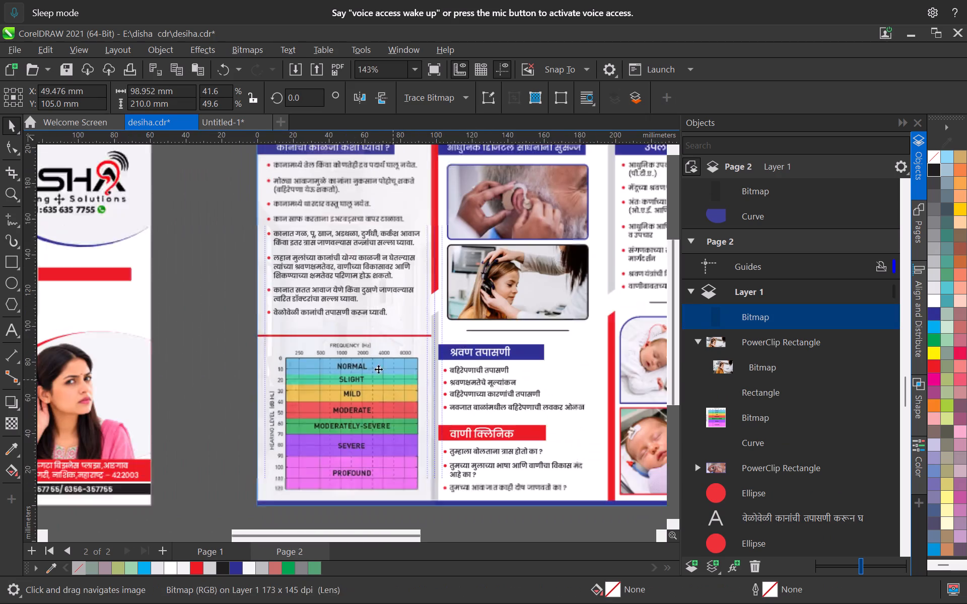
{"action": "middle_click_drag", "start_coordinate": [333, 286], "coordinate": [332, 325]}
{"action": "left_click", "coordinate": [256, 349]}
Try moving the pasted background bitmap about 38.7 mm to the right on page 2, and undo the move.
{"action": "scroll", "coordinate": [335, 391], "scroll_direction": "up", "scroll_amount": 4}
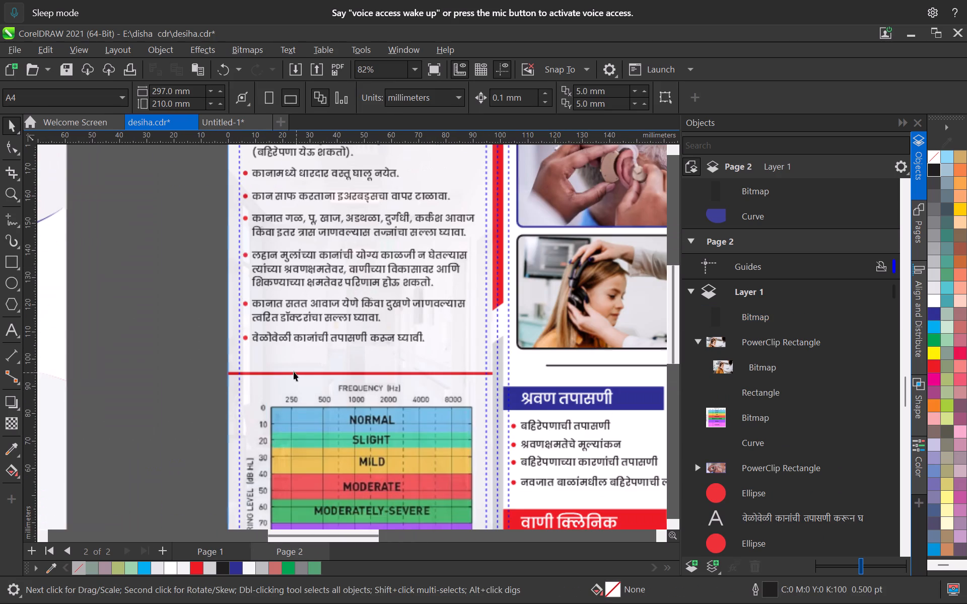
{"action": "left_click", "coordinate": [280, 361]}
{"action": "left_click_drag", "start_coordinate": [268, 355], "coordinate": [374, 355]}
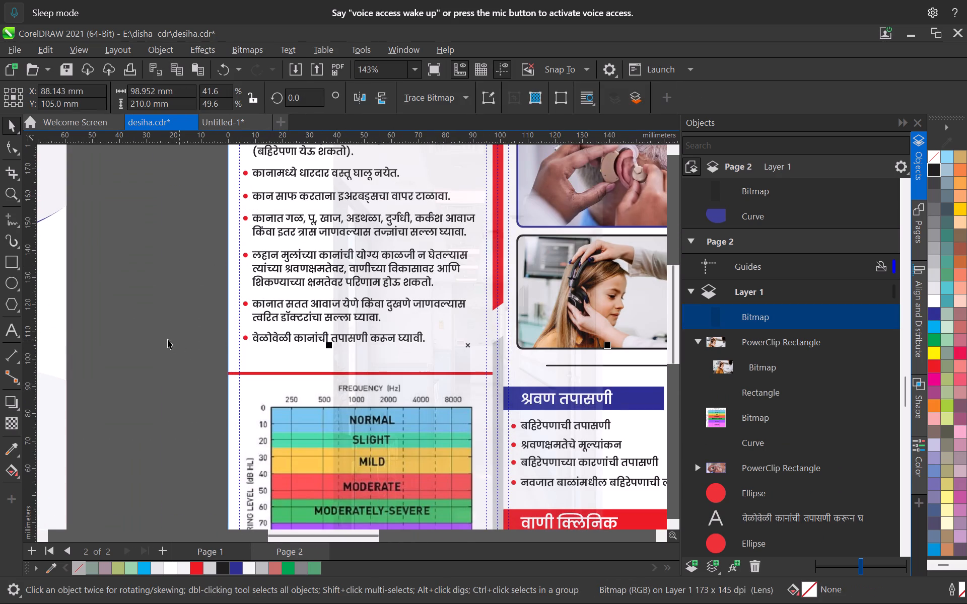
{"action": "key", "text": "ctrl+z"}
Deselect the background bitmap and save the brochure file with both pages in view.
{"action": "scroll", "coordinate": [205, 347], "scroll_direction": "down", "scroll_amount": 5}
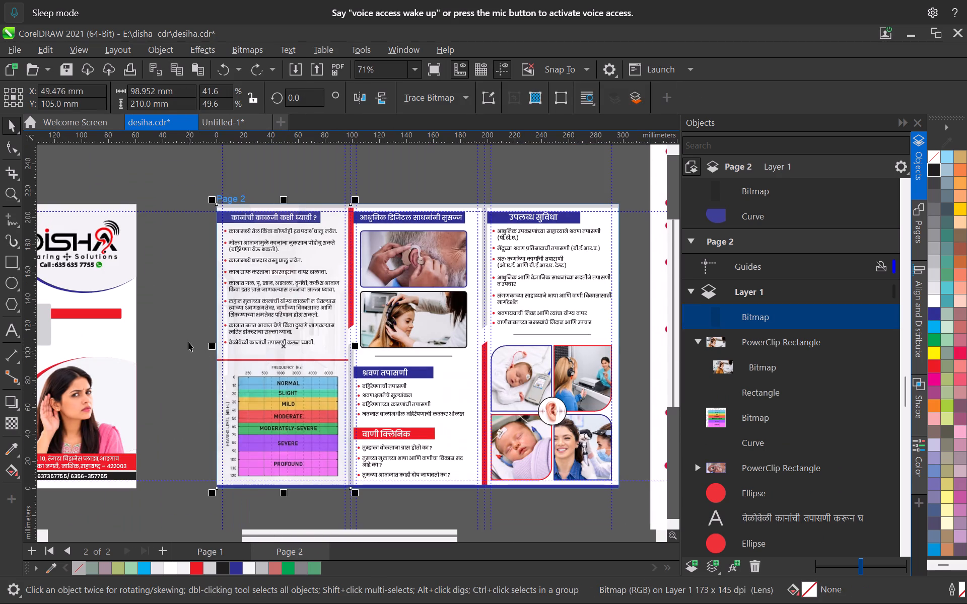
{"action": "left_click", "coordinate": [188, 342]}
{"action": "scroll", "coordinate": [234, 358], "scroll_direction": "down", "scroll_amount": 3}
{"action": "middle_click_drag", "start_coordinate": [240, 362], "coordinate": [365, 345]}
{"action": "scroll", "coordinate": [240, 362], "scroll_direction": "down", "scroll_amount": 1}
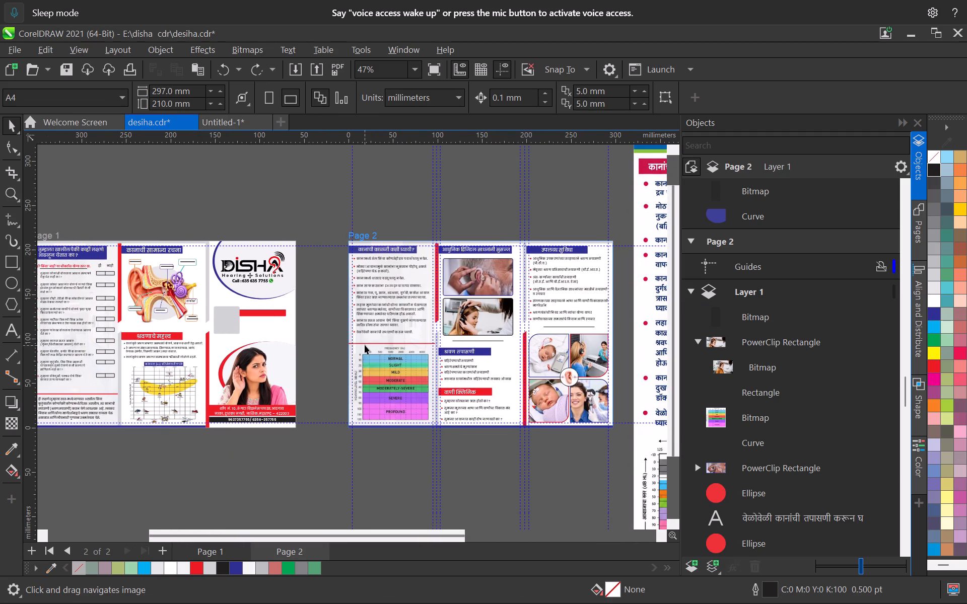
{"action": "key", "text": "ctrl+s"}
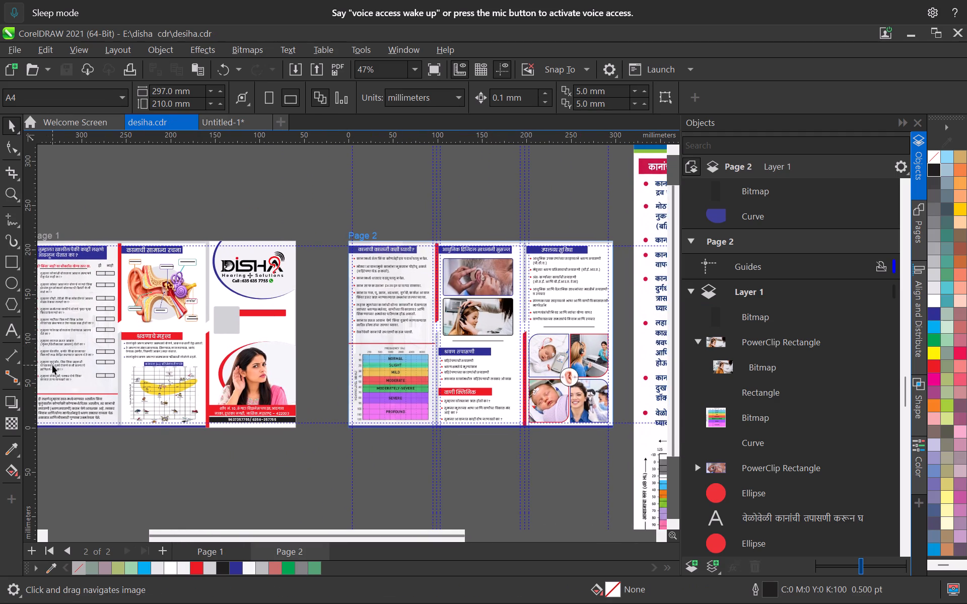
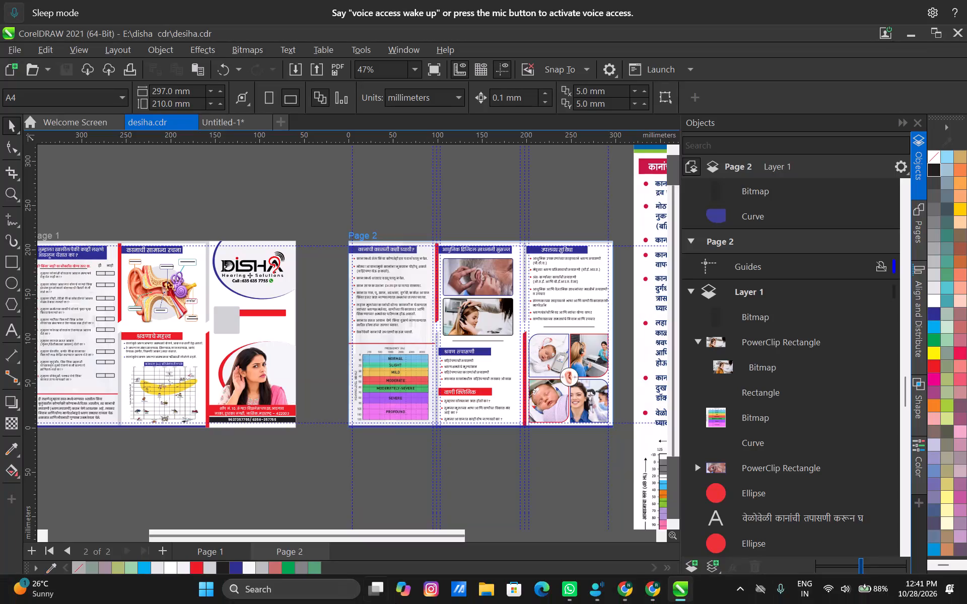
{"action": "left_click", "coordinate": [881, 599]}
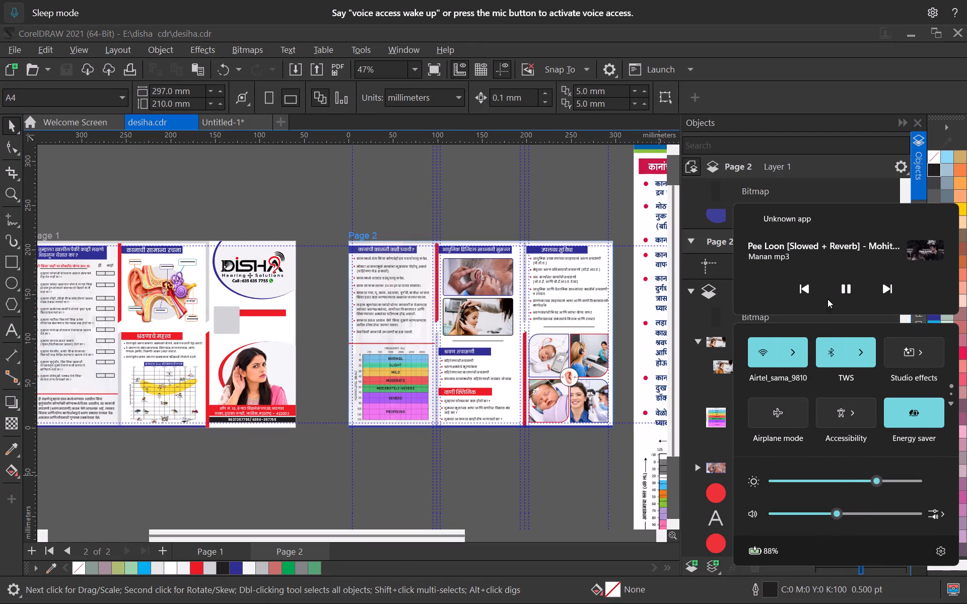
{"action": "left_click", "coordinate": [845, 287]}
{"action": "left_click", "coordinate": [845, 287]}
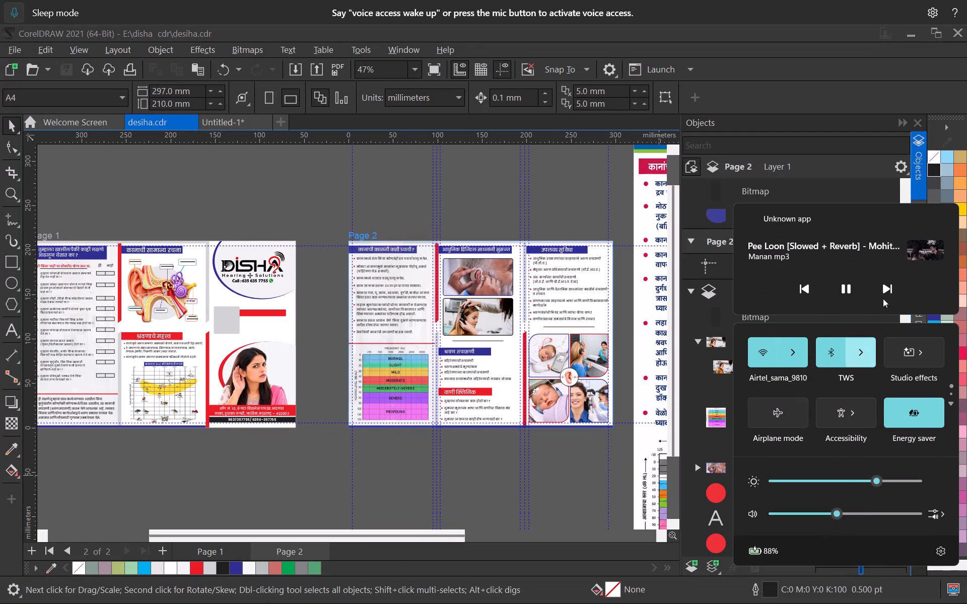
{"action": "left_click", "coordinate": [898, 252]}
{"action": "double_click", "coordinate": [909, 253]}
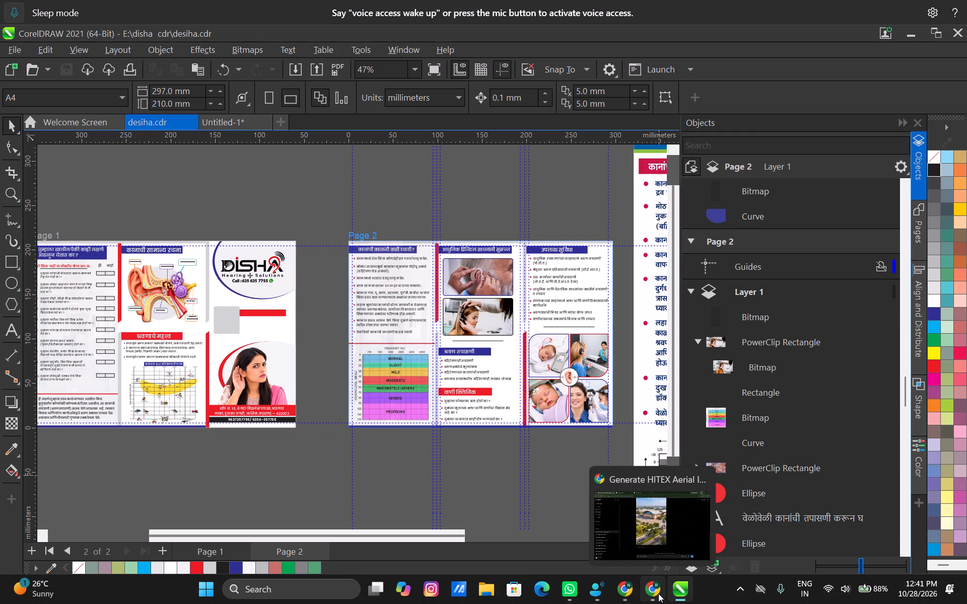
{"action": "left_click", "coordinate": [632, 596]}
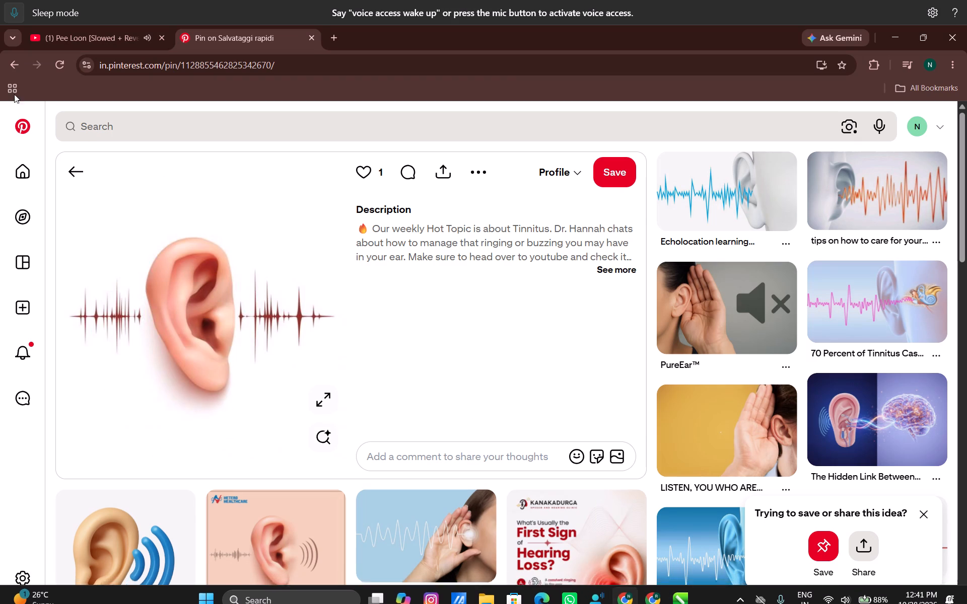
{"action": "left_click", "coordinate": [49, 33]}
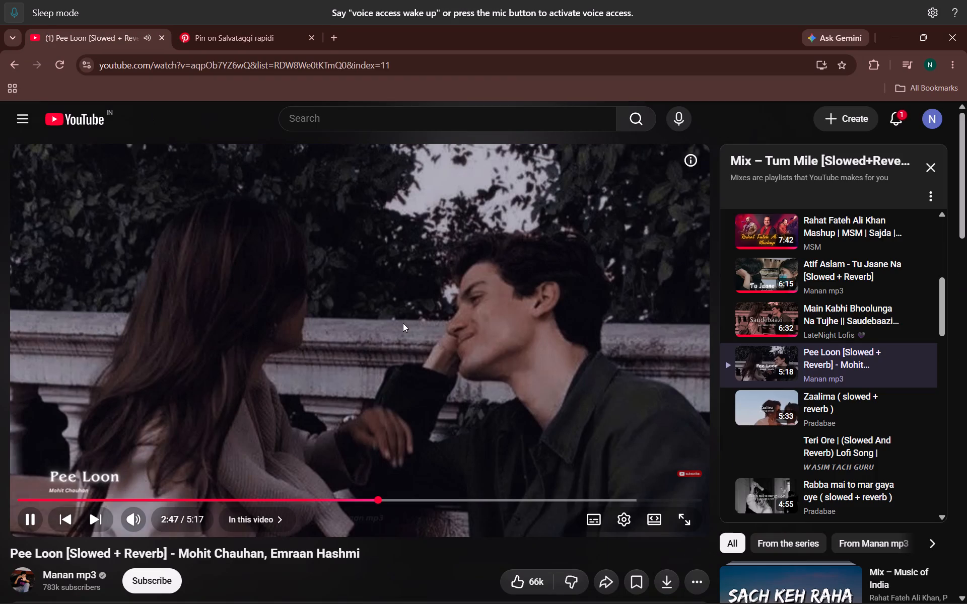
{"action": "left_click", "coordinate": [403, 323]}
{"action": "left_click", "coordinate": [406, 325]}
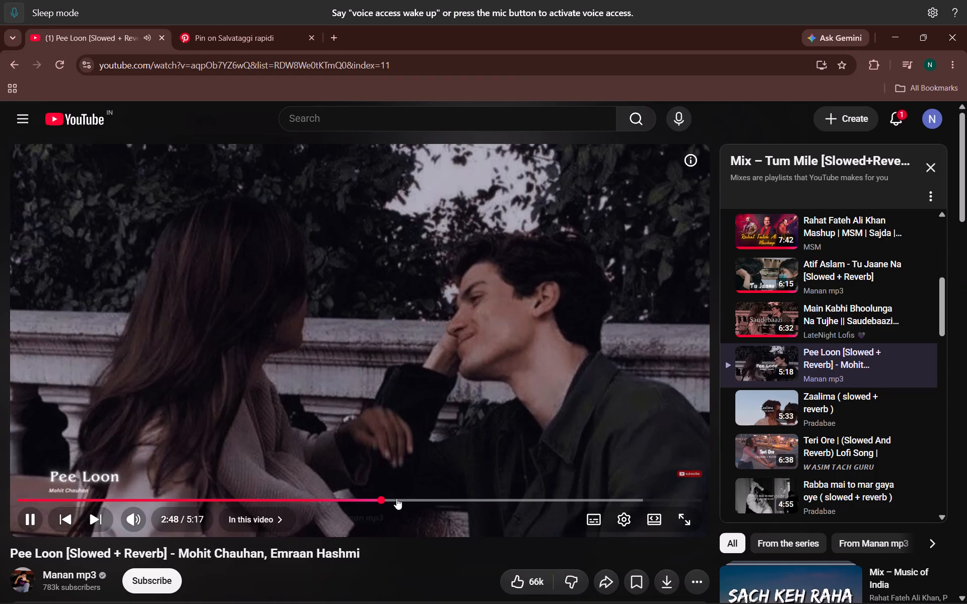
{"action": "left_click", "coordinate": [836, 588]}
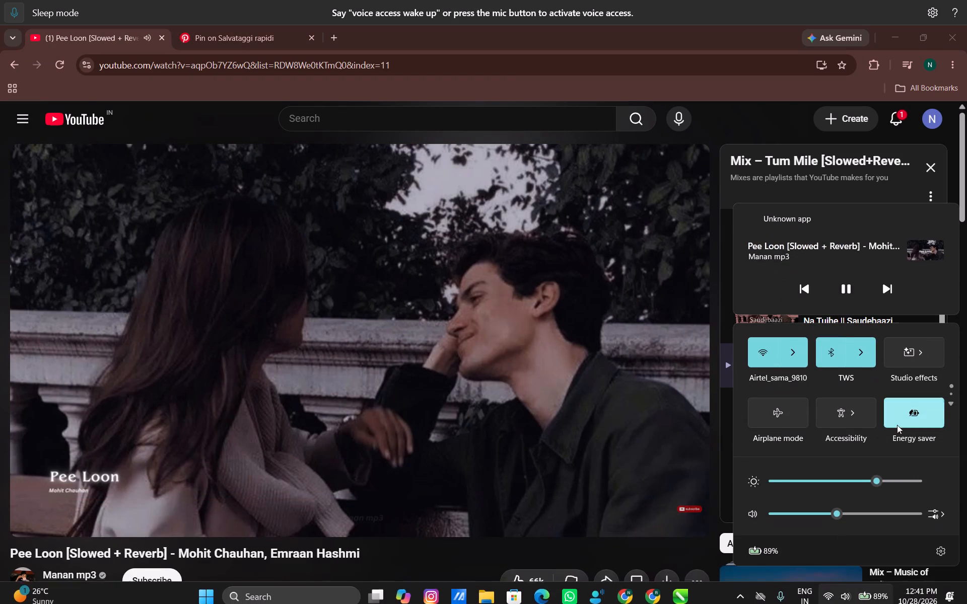
Choose Headphones (TWS) as the computer's sound output device.
{"action": "left_click", "coordinate": [933, 506]}
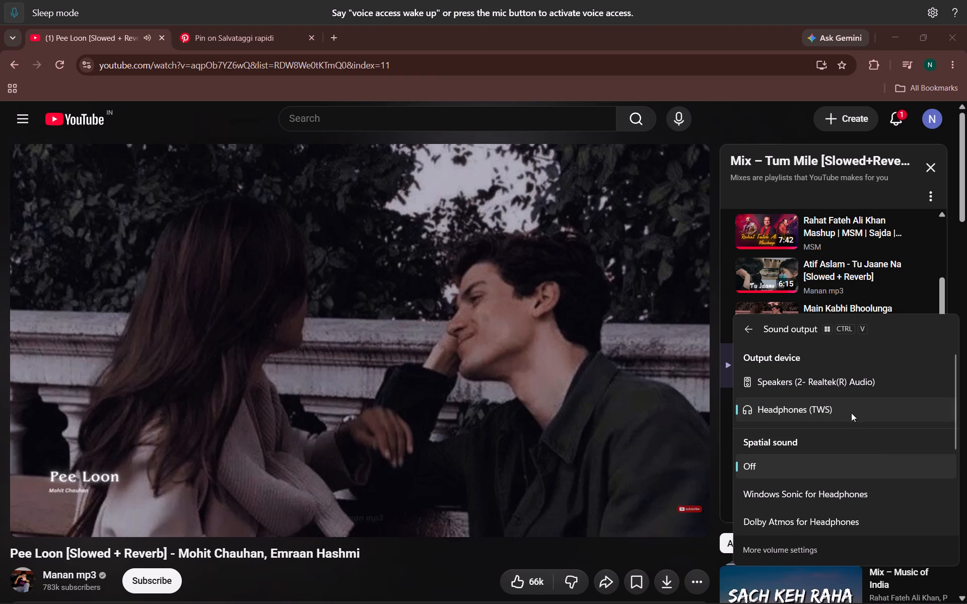
{"action": "left_click", "coordinate": [850, 412]}
{"action": "left_click", "coordinate": [891, 596]}
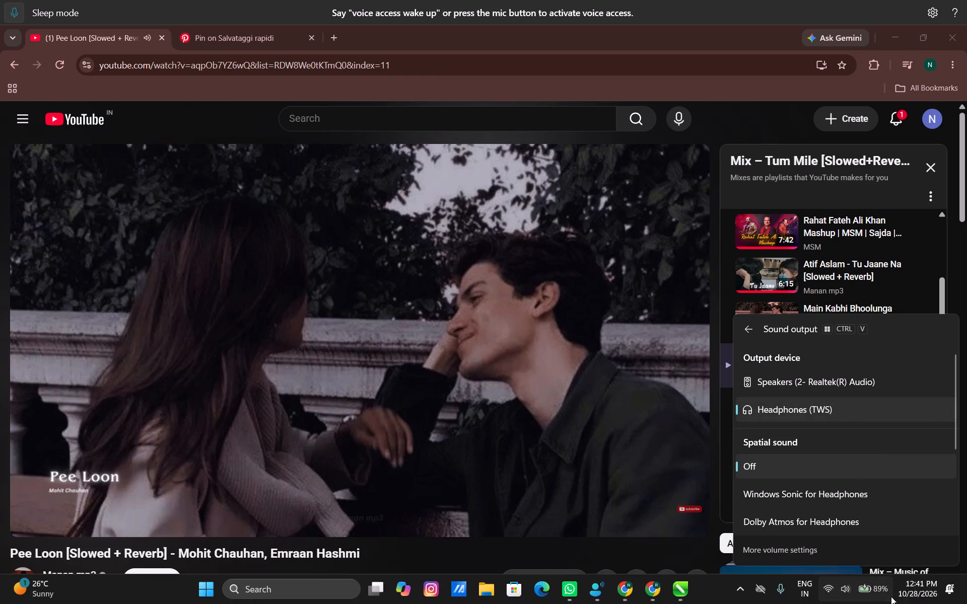
Pause and resume the Pee Loon video, moving playback to about 2:26 and ahead to about 2:47.
{"action": "left_click", "coordinate": [873, 597]}
{"action": "left_click", "coordinate": [397, 376]}
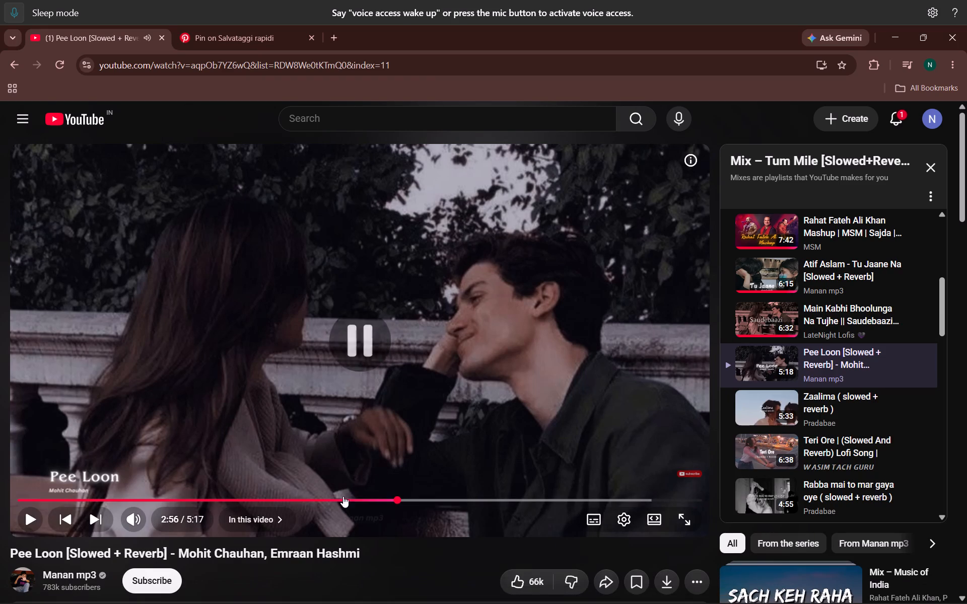
{"action": "left_click", "coordinate": [332, 498]}
{"action": "left_click", "coordinate": [382, 378]}
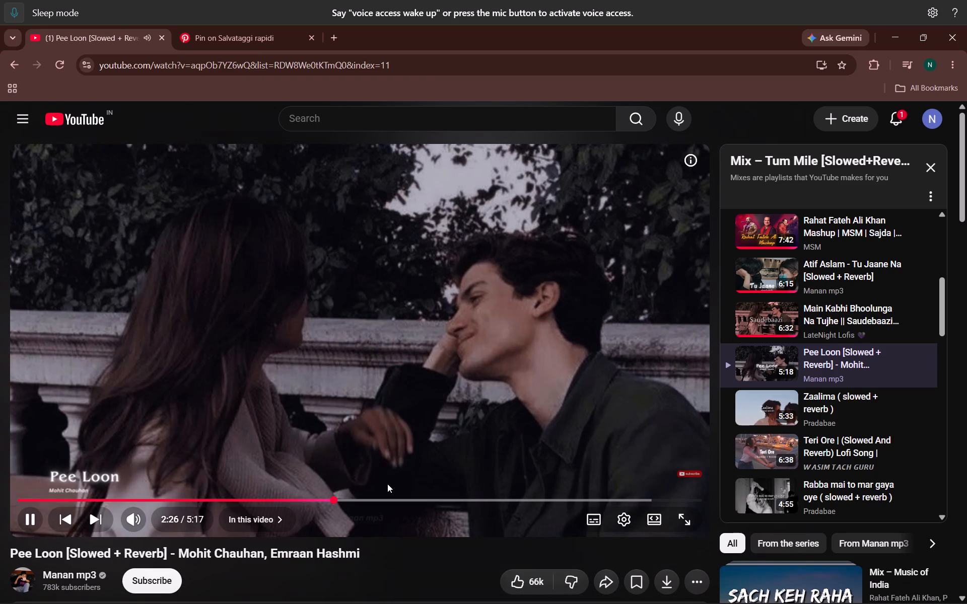
{"action": "left_click", "coordinate": [378, 496]}
{"action": "left_click", "coordinate": [416, 378]}
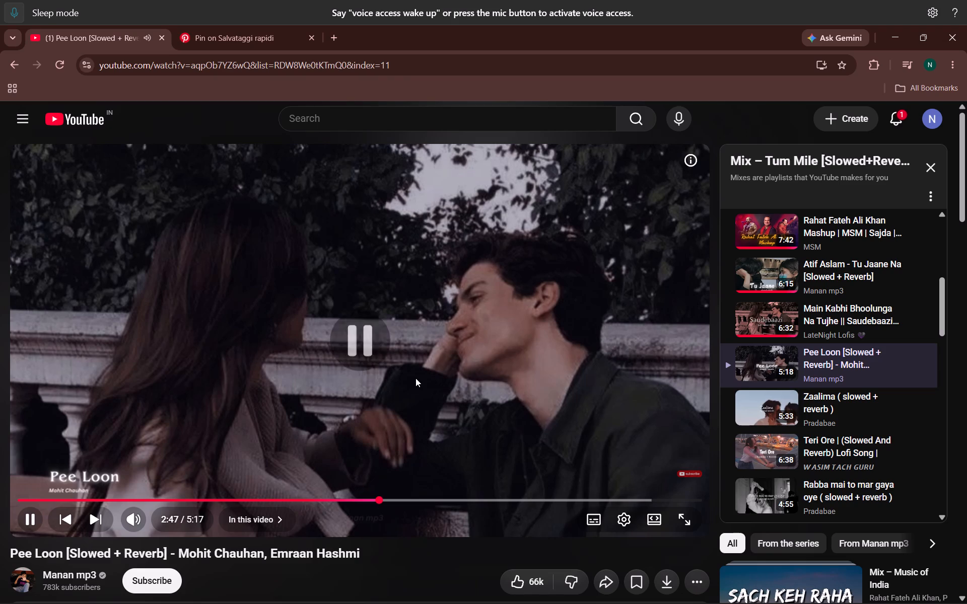
{"action": "right_click", "coordinate": [416, 378]}
{"action": "left_click", "coordinate": [400, 392]}
{"action": "left_click", "coordinate": [401, 392]}
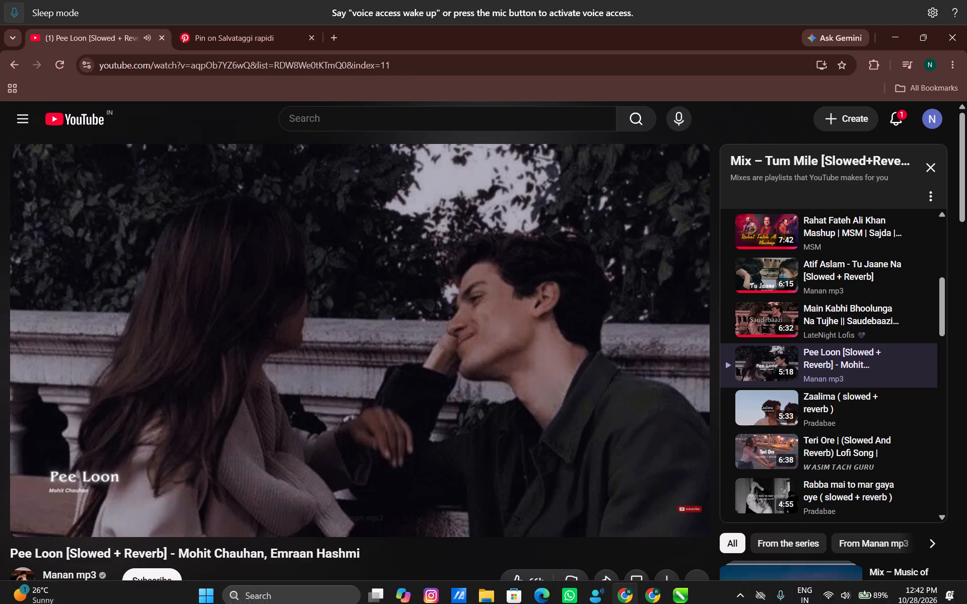
Lower the computer's sound volume slightly.
{"action": "left_click", "coordinate": [850, 594]}
{"action": "left_click", "coordinate": [864, 525]}
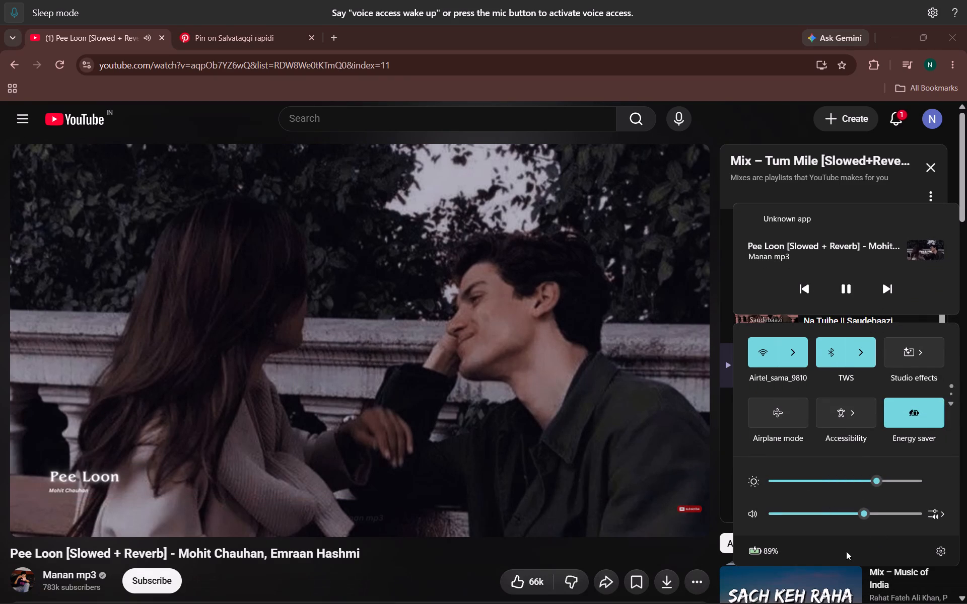
{"action": "left_click", "coordinate": [855, 525]}
Turn the computer's Bluetooth off and back on to reconnect the TWS headphones, checking them in the Bluetooth device list.
{"action": "left_click", "coordinate": [825, 354]}
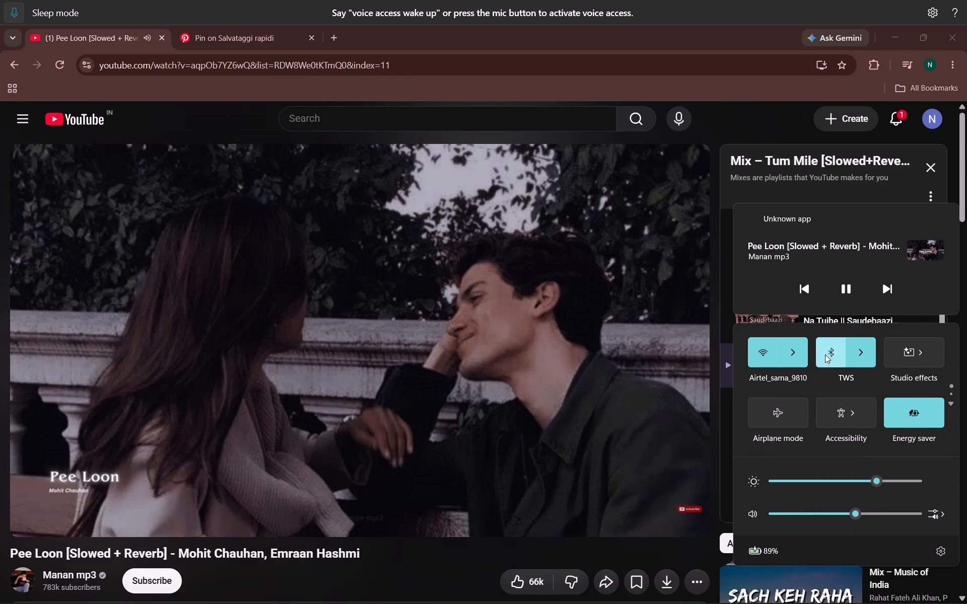
{"action": "left_click", "coordinate": [497, 350]}
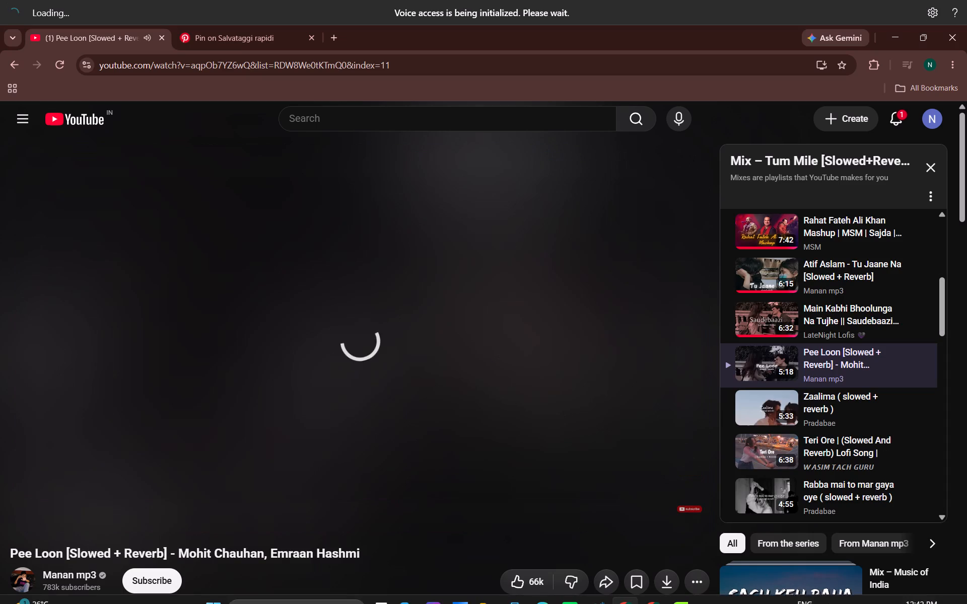
{"action": "left_click", "coordinate": [842, 592]}
{"action": "left_click", "coordinate": [852, 589]}
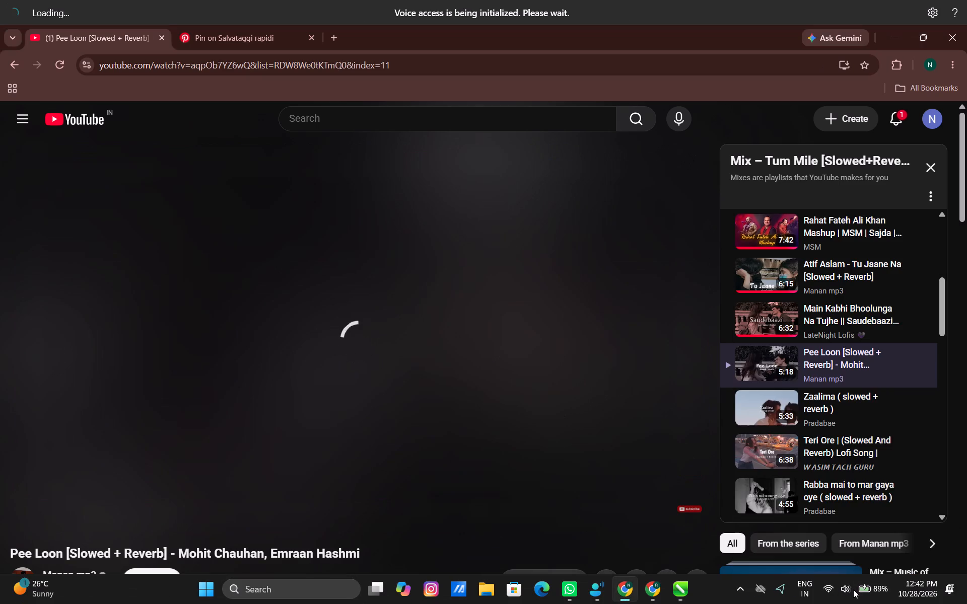
{"action": "left_click", "coordinate": [853, 589]}
{"action": "left_click", "coordinate": [834, 353]}
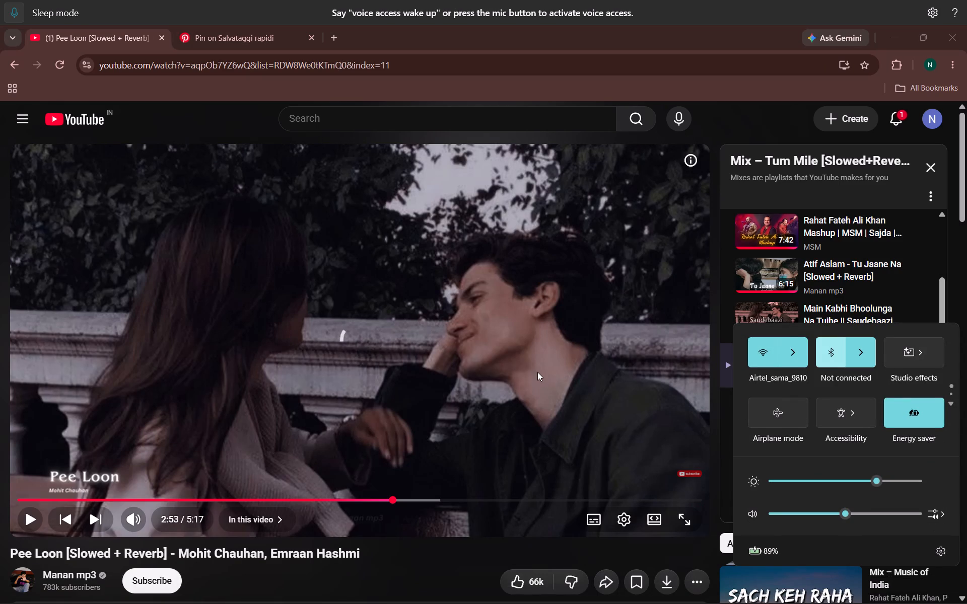
{"action": "left_click", "coordinate": [855, 355]}
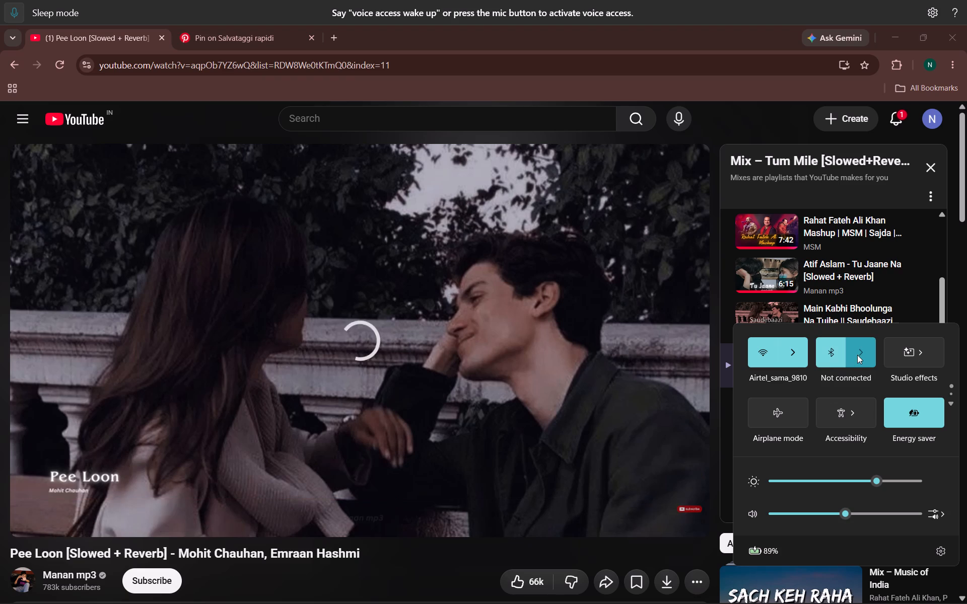
{"action": "left_click", "coordinate": [859, 354]}
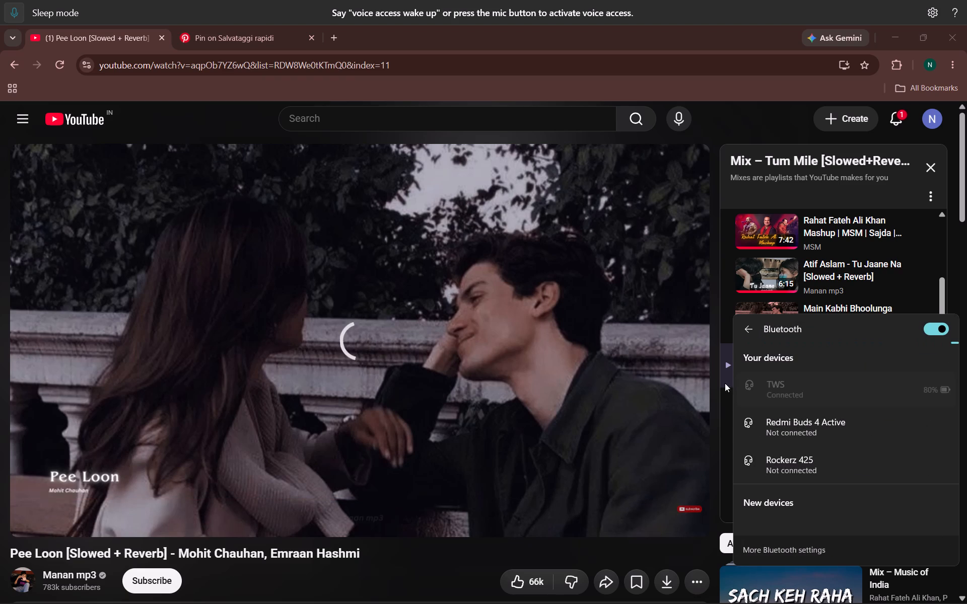
{"action": "left_click", "coordinate": [533, 348]}
Pause the Pee Loon video.
{"action": "left_click", "coordinate": [533, 348]}
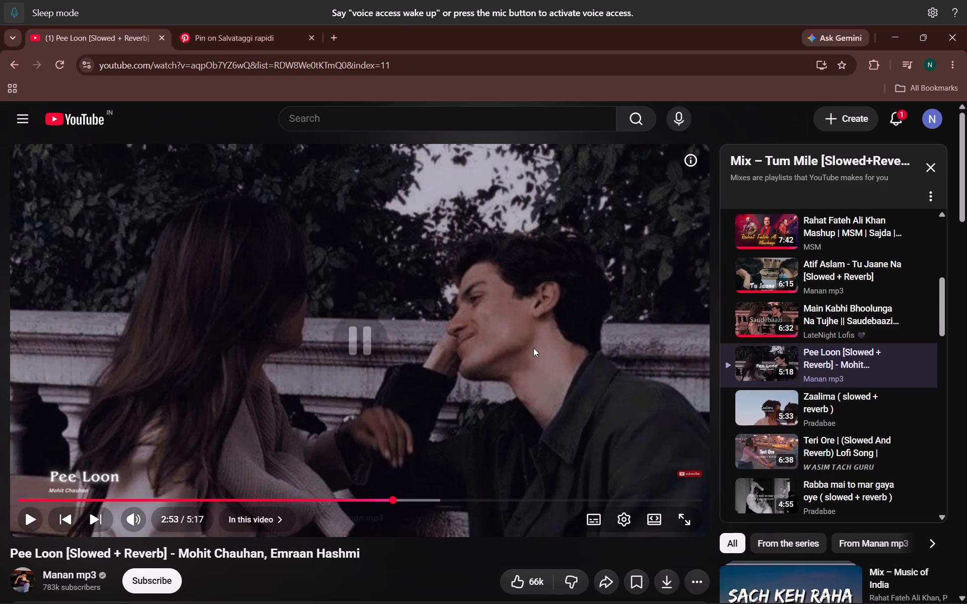
Resume playback of the paused Pee Loon video.
{"action": "left_click", "coordinate": [497, 411]}
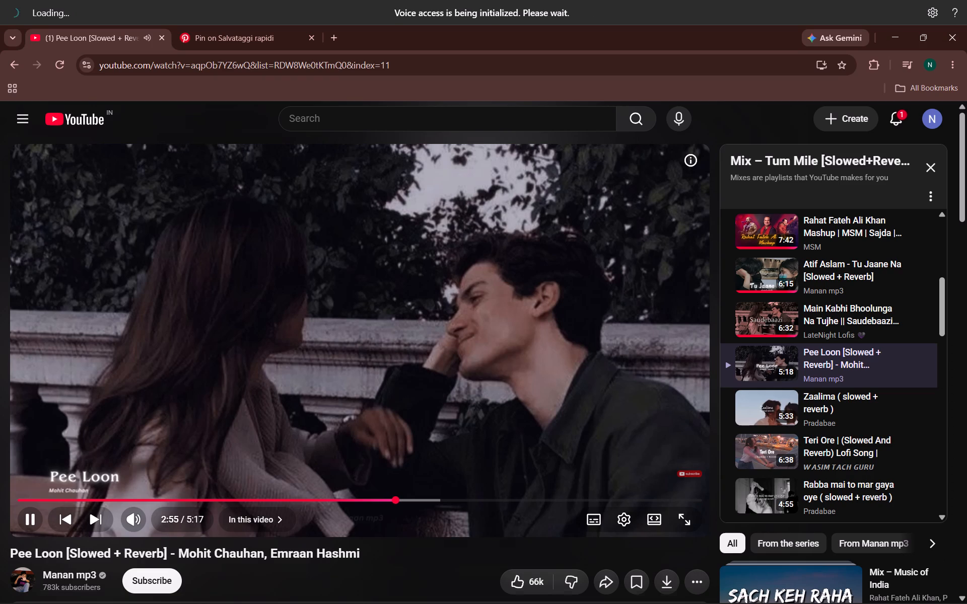
Raise the system sound volume slightly, to a little above the middle of its range.
{"action": "left_click", "coordinate": [830, 583]}
{"action": "left_click", "coordinate": [856, 506]}
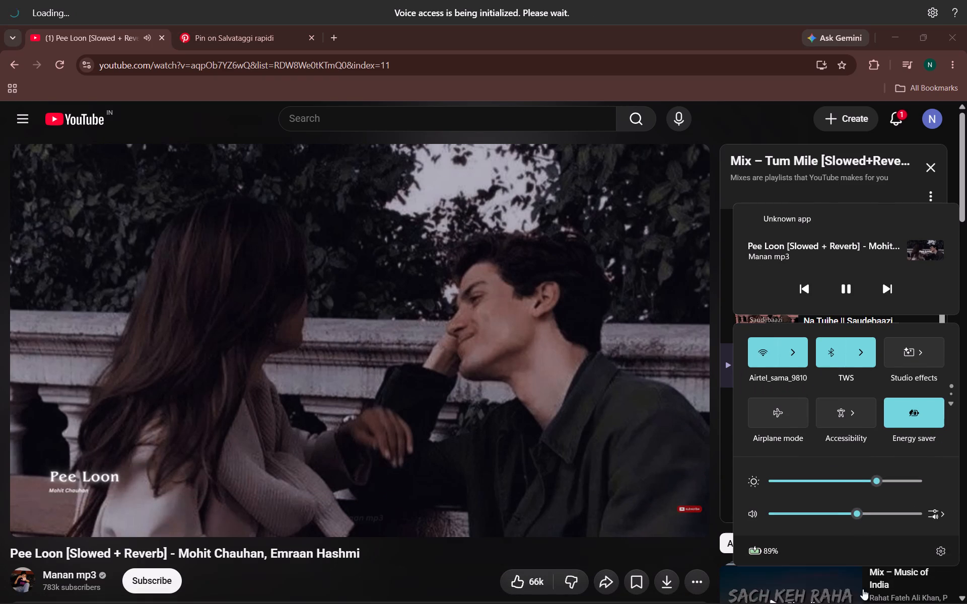
{"action": "left_click", "coordinate": [850, 594]}
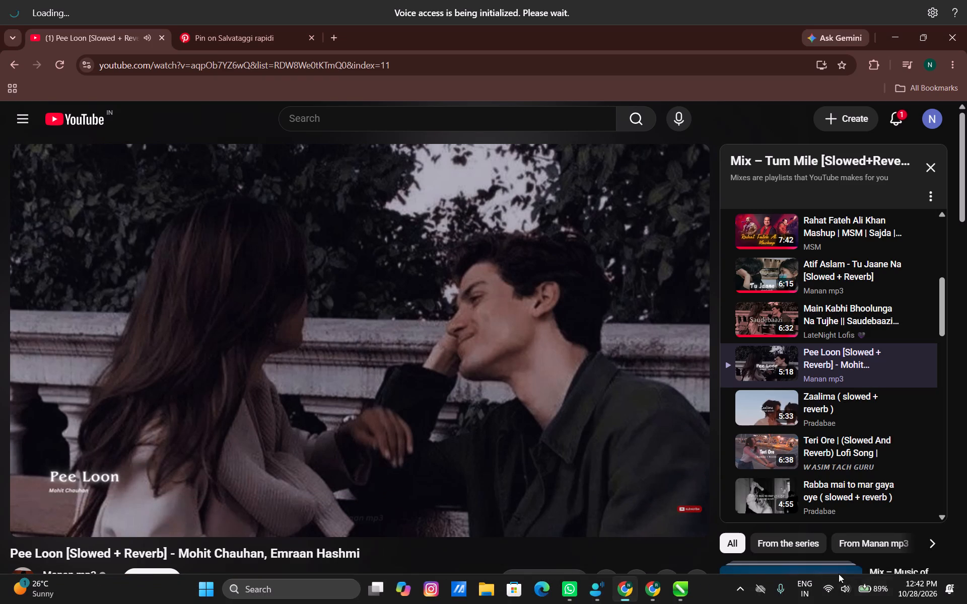
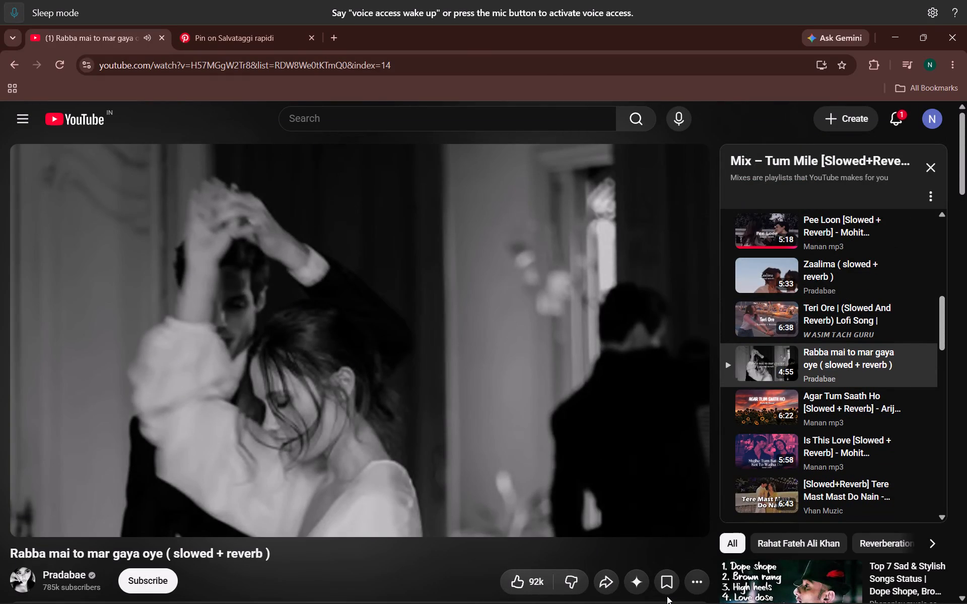
Leave the browser and switch back to the desiha.cdr brochure in CorelDRAW.
{"action": "left_click", "coordinate": [211, 33]}
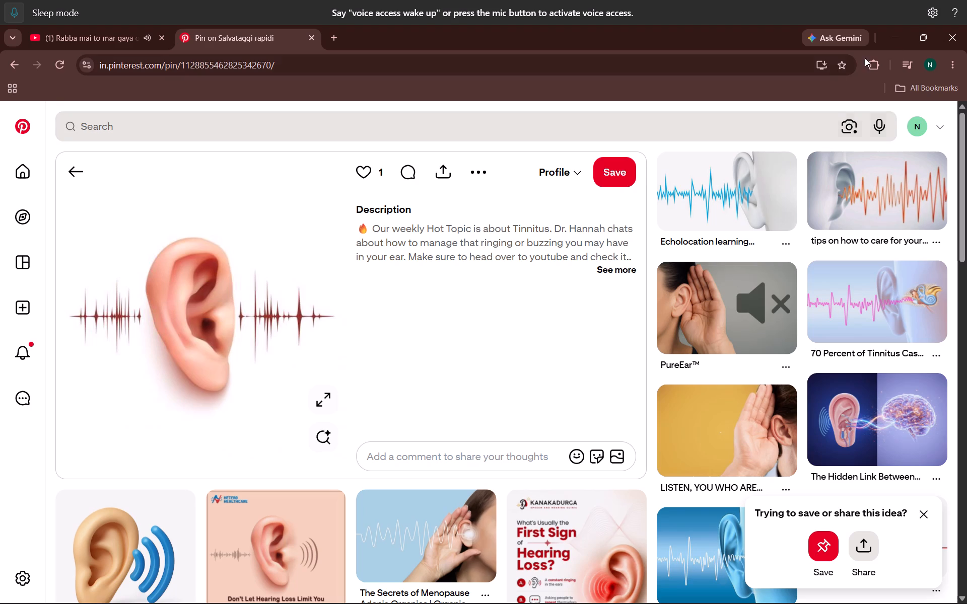
{"action": "left_click", "coordinate": [902, 40]}
Set the transparency of the background bitmap behind page 2's first panel, around the hearing-level chart, to 89.
{"action": "scroll", "coordinate": [472, 353], "scroll_direction": "down", "scroll_amount": 4}
{"action": "middle_click_drag", "start_coordinate": [496, 362], "coordinate": [437, 338]}
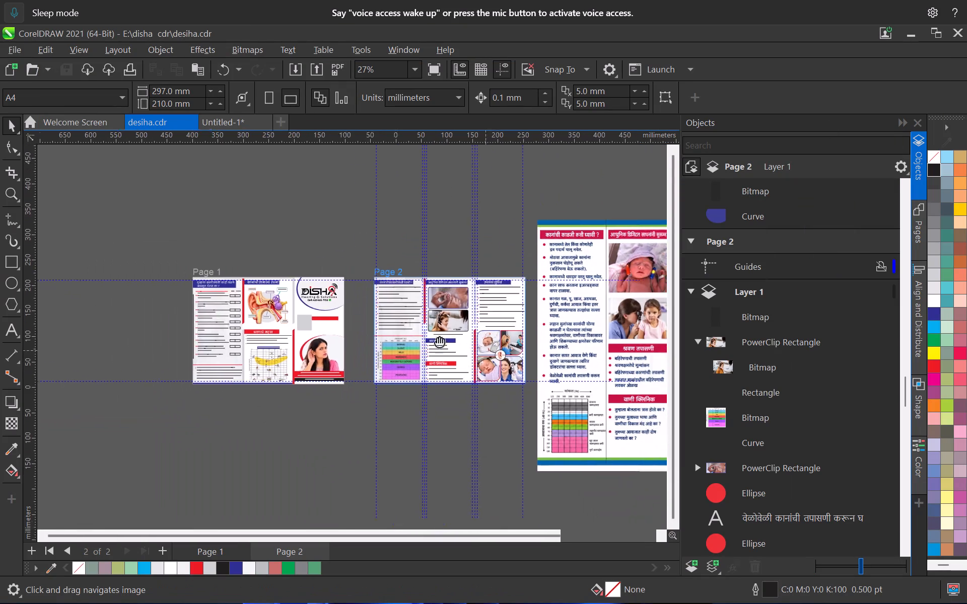
{"action": "middle_click_drag", "start_coordinate": [437, 338], "coordinate": [423, 333]}
{"action": "scroll", "coordinate": [419, 330], "scroll_direction": "up", "scroll_amount": 6}
{"action": "scroll", "coordinate": [417, 323], "scroll_direction": "down", "scroll_amount": 1}
{"action": "scroll", "coordinate": [417, 323], "scroll_direction": "up", "scroll_amount": 1}
{"action": "middle_click_drag", "start_coordinate": [405, 305], "coordinate": [450, 376]}
{"action": "scroll", "coordinate": [324, 424], "scroll_direction": "up", "scroll_amount": 6}
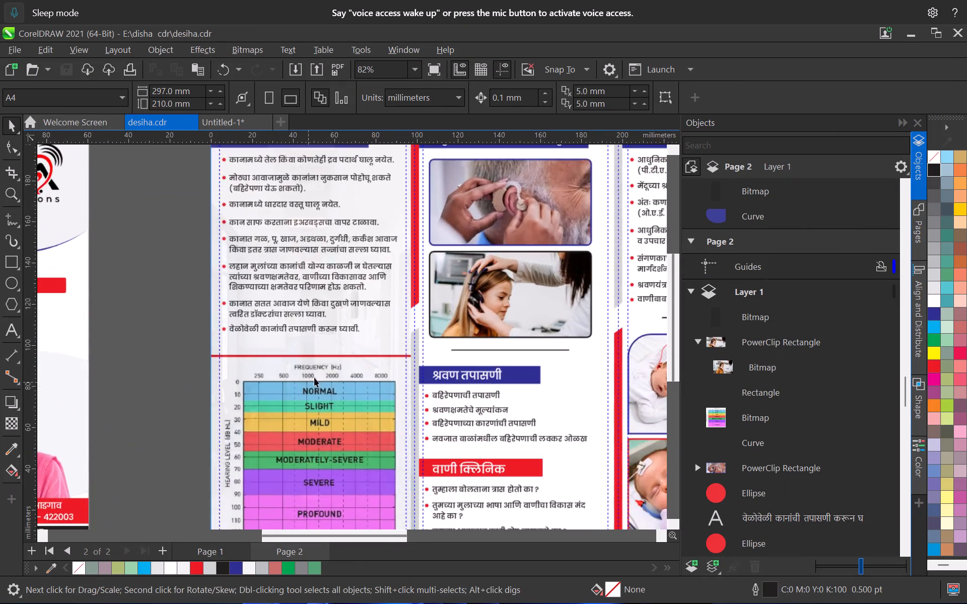
{"action": "scroll", "coordinate": [329, 368], "scroll_direction": "up", "scroll_amount": 1}
{"action": "middle_click_drag", "start_coordinate": [329, 368], "coordinate": [390, 442]}
{"action": "scroll", "coordinate": [384, 415], "scroll_direction": "up", "scroll_amount": 2}
{"action": "left_click", "coordinate": [420, 419]}
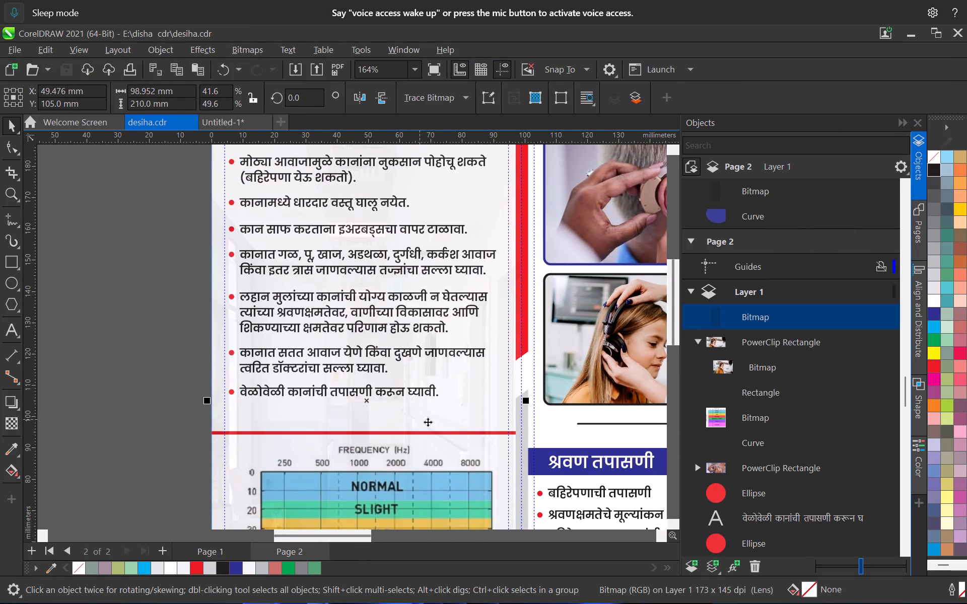
{"action": "scroll", "coordinate": [386, 406], "scroll_direction": "down", "scroll_amount": 6}
{"action": "middle_click_drag", "start_coordinate": [386, 415], "coordinate": [341, 239]}
{"action": "scroll", "coordinate": [293, 373], "scroll_direction": "up", "scroll_amount": 3}
{"action": "scroll", "coordinate": [293, 372], "scroll_direction": "down", "scroll_amount": 1}
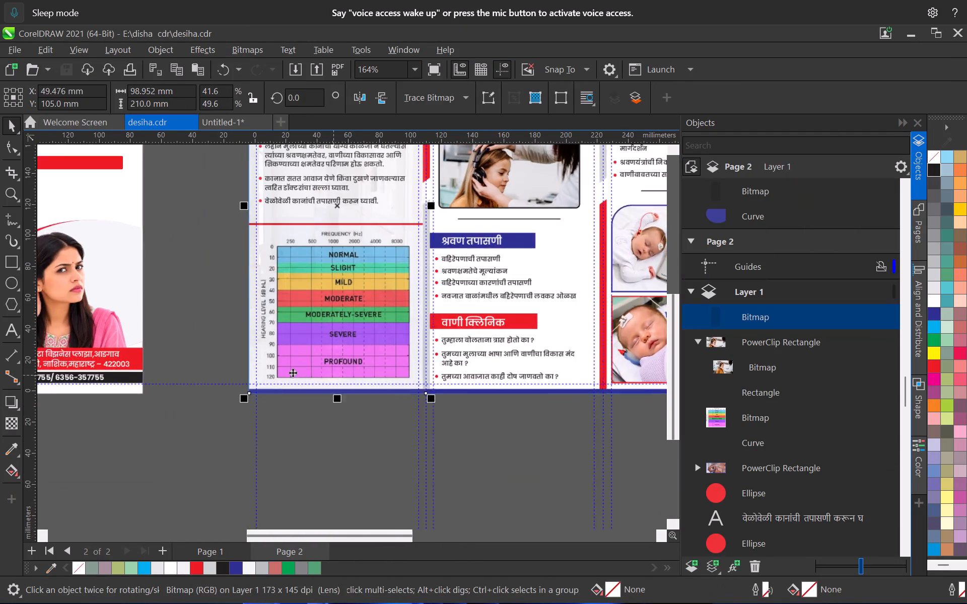
{"action": "scroll", "coordinate": [293, 372], "scroll_direction": "up", "scroll_amount": 1}
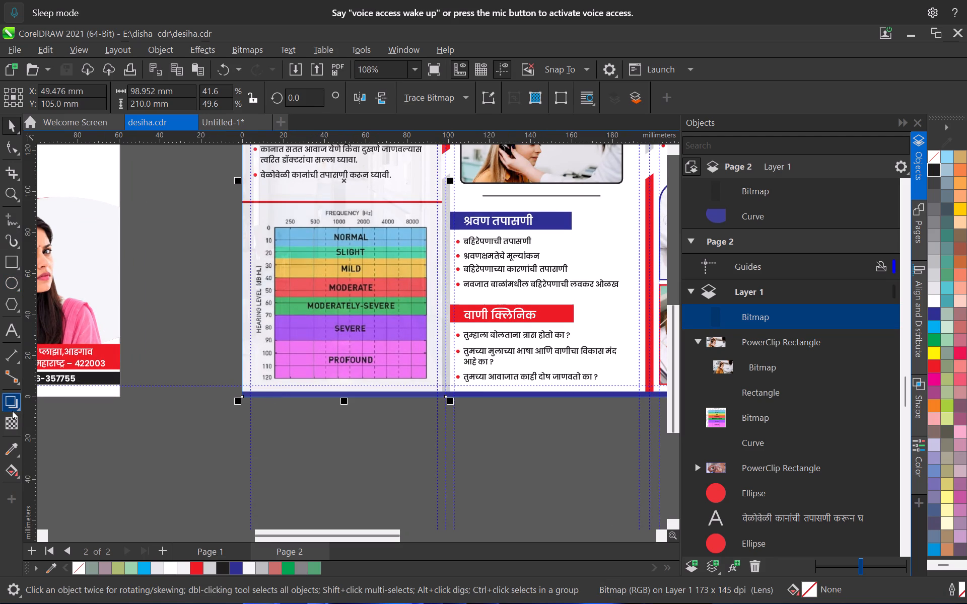
{"action": "left_click", "coordinate": [12, 422]}
{"action": "scroll", "coordinate": [215, 422], "scroll_direction": "up", "scroll_amount": 11}
{"action": "left_click", "coordinate": [410, 366]}
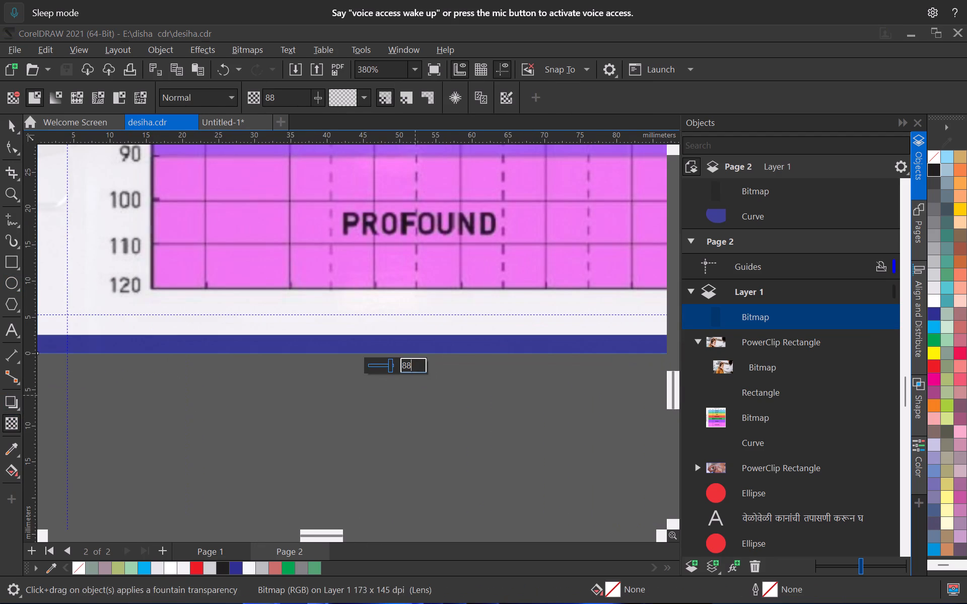
{"action": "key", "text": "BackSpace"}
{"action": "key", "text": "9"}
{"action": "key", "text": "Return"}
{"action": "left_click", "coordinate": [9, 131]}
Deselect the background bitmap and save the desiha.cdr brochure.
{"action": "scroll", "coordinate": [347, 339], "scroll_direction": "down", "scroll_amount": 17}
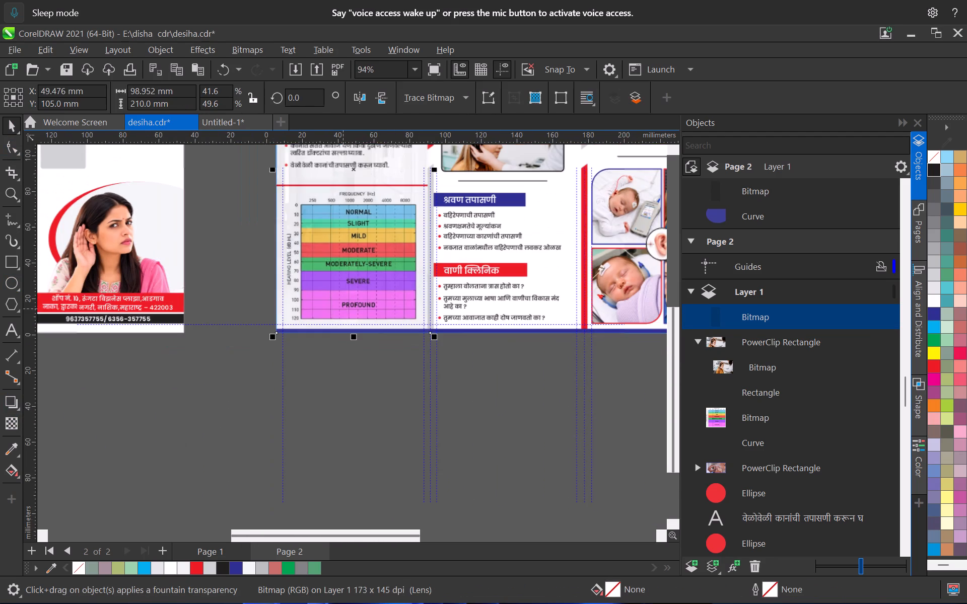
{"action": "scroll", "coordinate": [387, 300], "scroll_direction": "down", "scroll_amount": 6}
{"action": "scroll", "coordinate": [417, 375], "scroll_direction": "down", "scroll_amount": 4}
{"action": "middle_click_drag", "start_coordinate": [401, 333], "coordinate": [389, 352]}
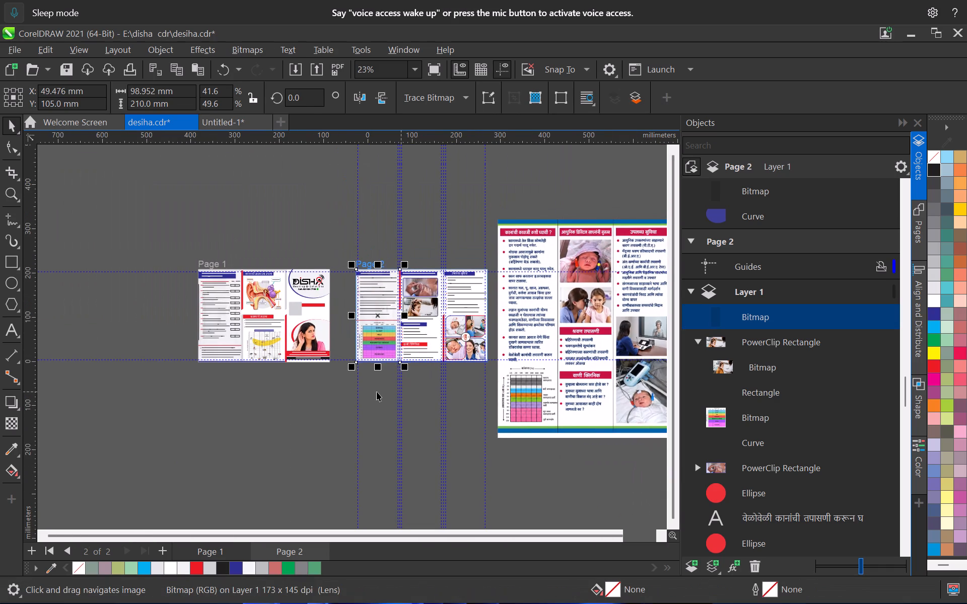
{"action": "left_click", "coordinate": [377, 392]}
{"action": "key", "text": "ctrl+s"}
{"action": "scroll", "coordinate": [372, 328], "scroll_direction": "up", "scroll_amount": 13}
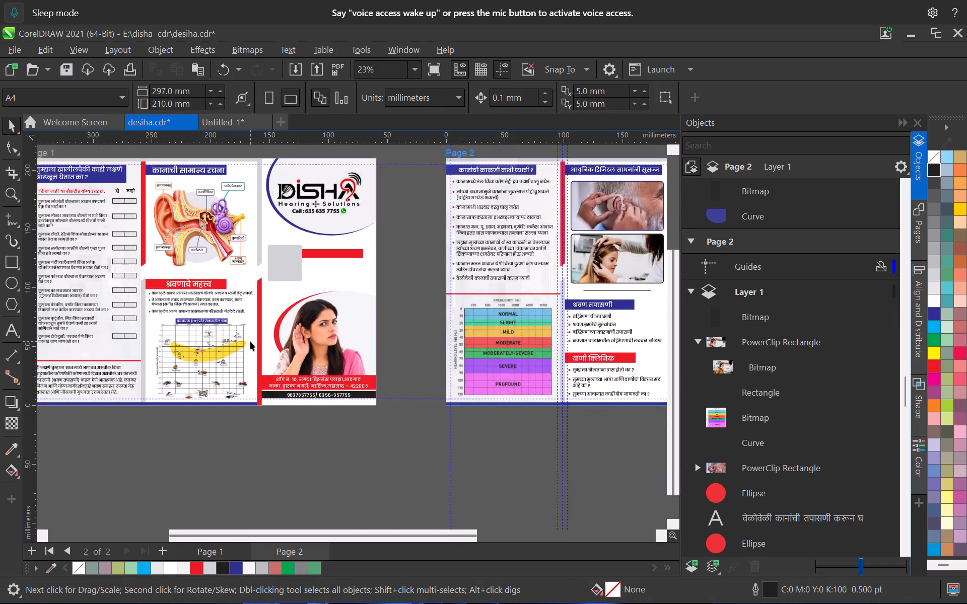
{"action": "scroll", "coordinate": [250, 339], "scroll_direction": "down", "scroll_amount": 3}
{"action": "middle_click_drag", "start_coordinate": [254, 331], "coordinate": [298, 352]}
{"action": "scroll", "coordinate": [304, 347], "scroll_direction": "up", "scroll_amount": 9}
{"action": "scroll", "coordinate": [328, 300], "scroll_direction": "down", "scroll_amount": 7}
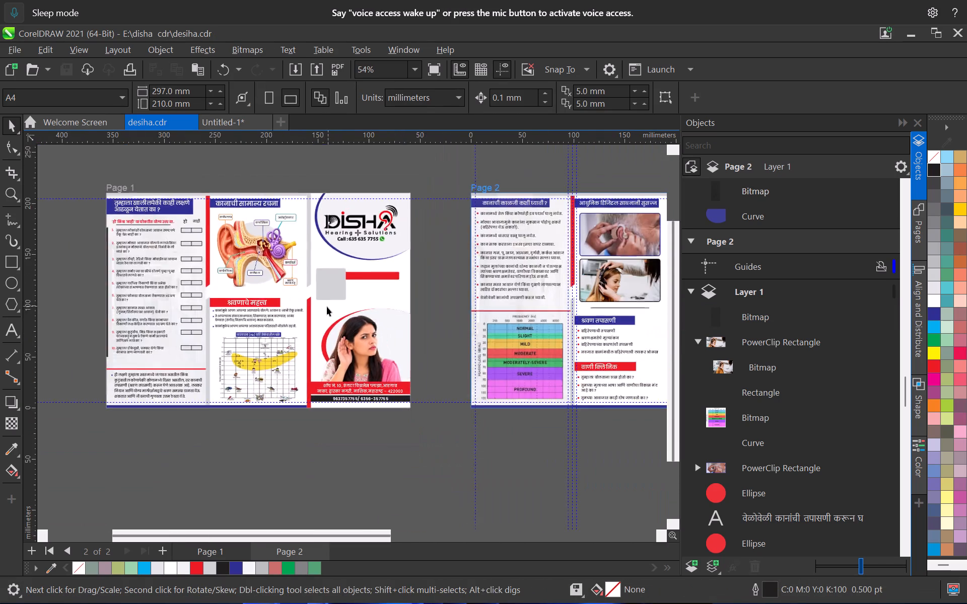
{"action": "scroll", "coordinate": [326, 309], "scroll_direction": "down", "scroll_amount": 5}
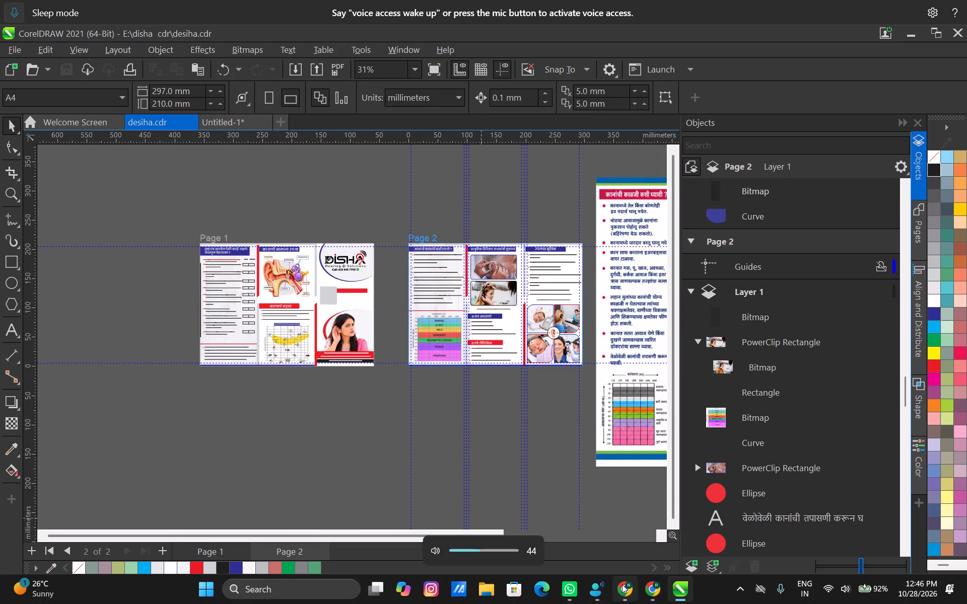
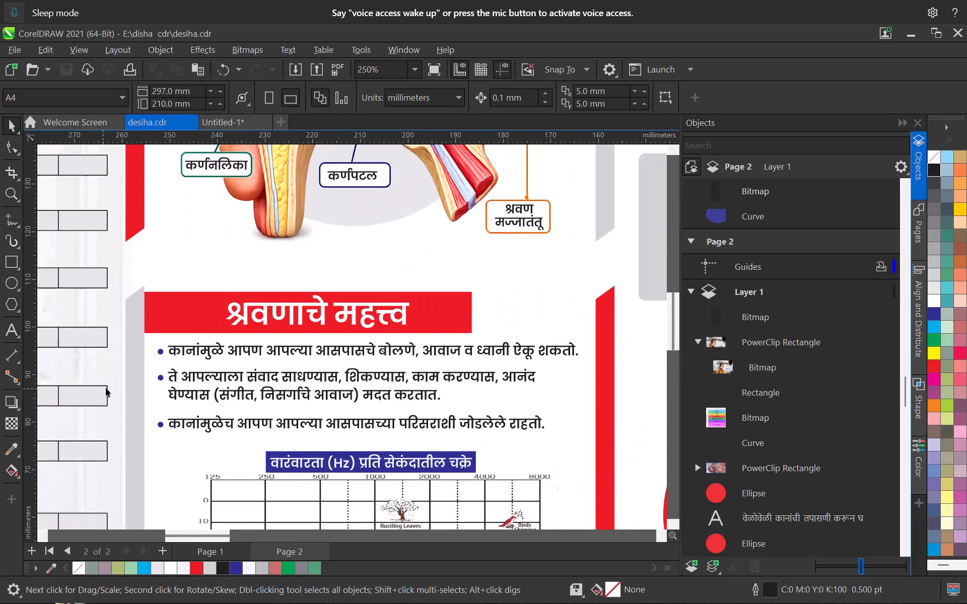
Nudge the श्रवणाचे महत्त्व heading and its red bar on page 1 up by 0.5 mm and save the brochure.
{"action": "scroll", "coordinate": [115, 384], "scroll_direction": "down", "scroll_amount": 2}
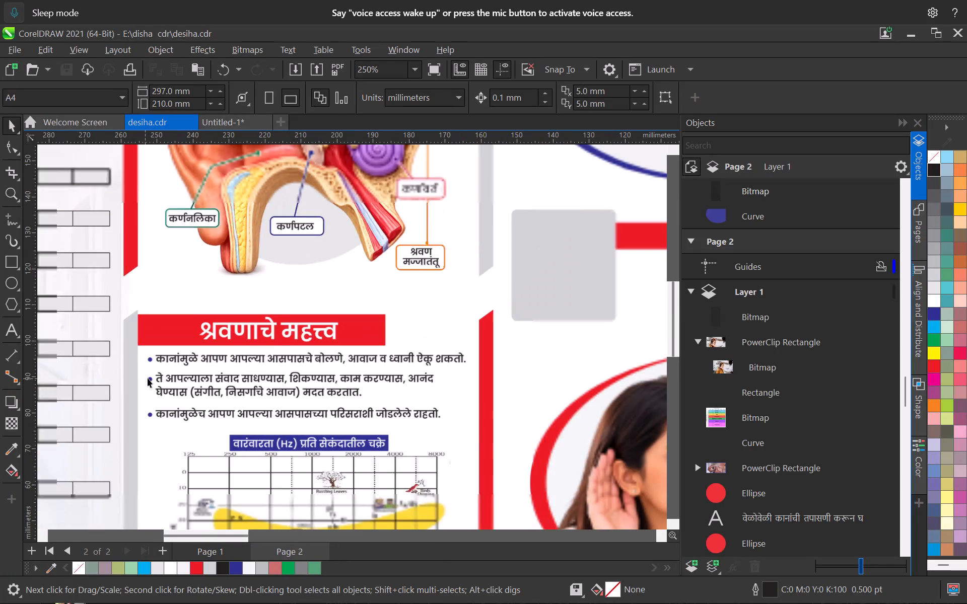
{"action": "left_click", "coordinate": [228, 328]}
{"action": "scroll", "coordinate": [166, 330], "scroll_direction": "up", "scroll_amount": 3}
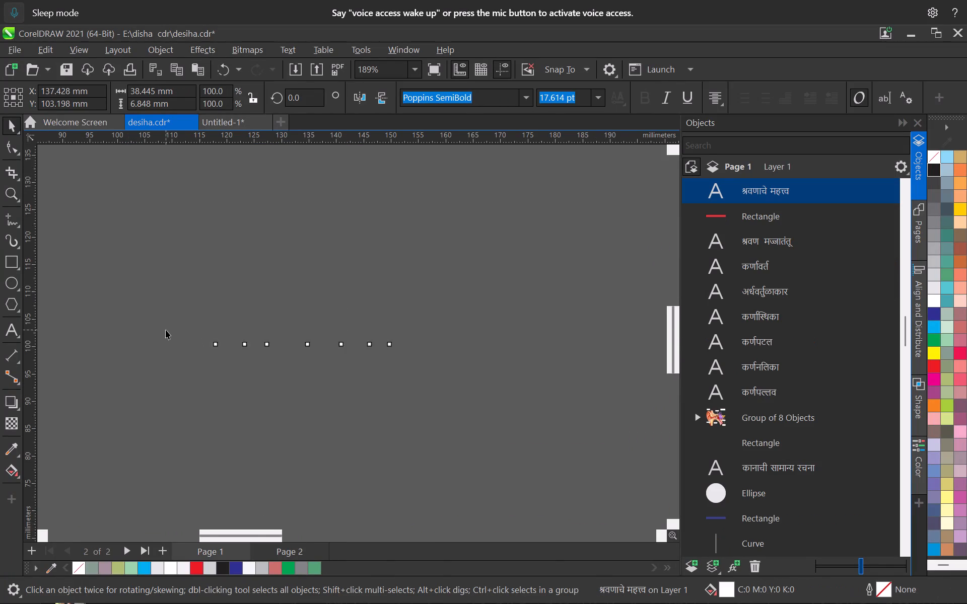
{"action": "scroll", "coordinate": [166, 330], "scroll_direction": "up", "scroll_amount": 3}
{"action": "left_click", "coordinate": [166, 330], "text": "shift"}
{"action": "key", "text": "Up"}
{"action": "key", "text": "Up"}
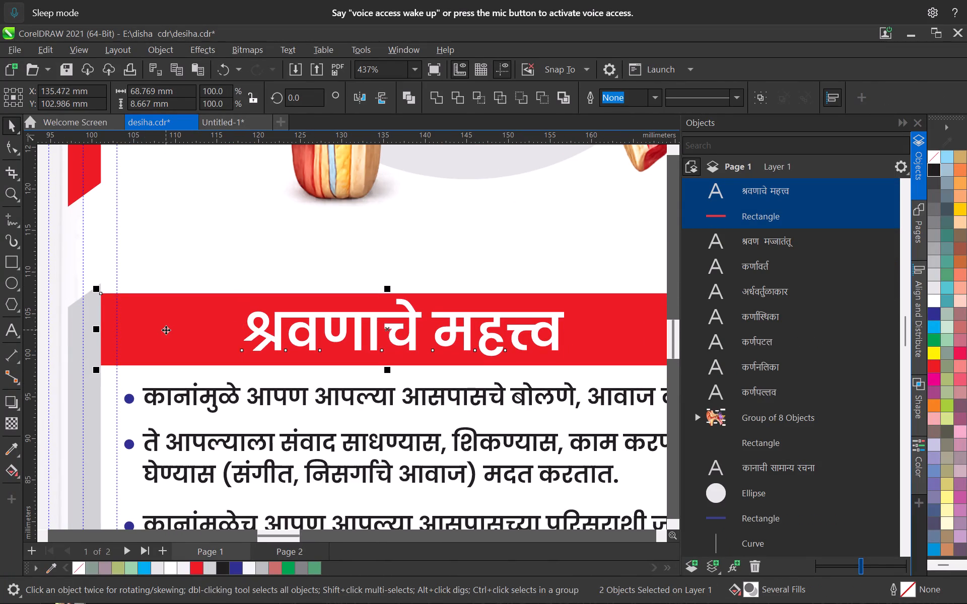
{"action": "key", "text": "Up"}
{"action": "key", "text": "Up"}
{"action": "key", "text": "Up"}
{"action": "scroll", "coordinate": [224, 265], "scroll_direction": "down", "scroll_amount": 11}
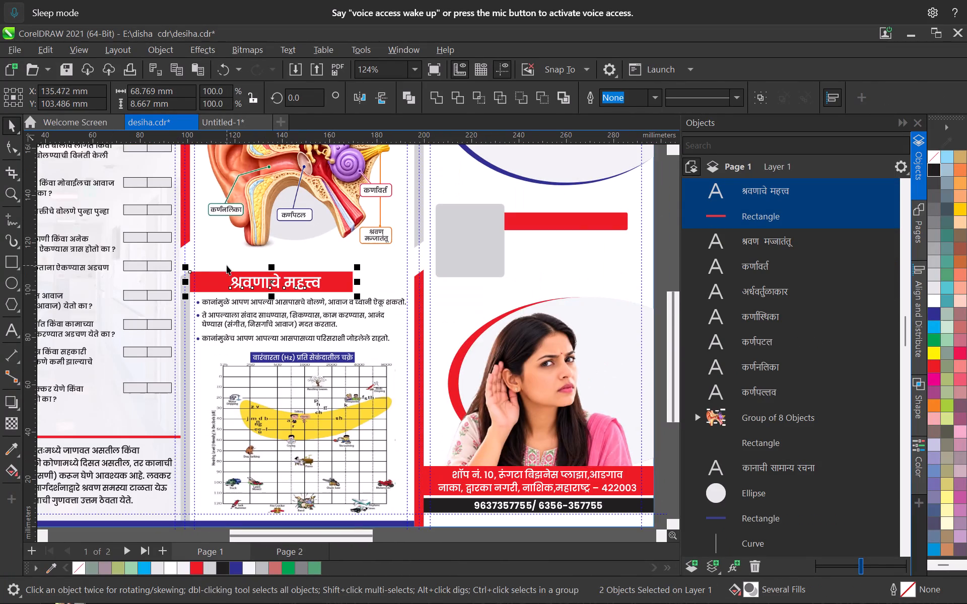
{"action": "scroll", "coordinate": [227, 265], "scroll_direction": "down", "scroll_amount": 4}
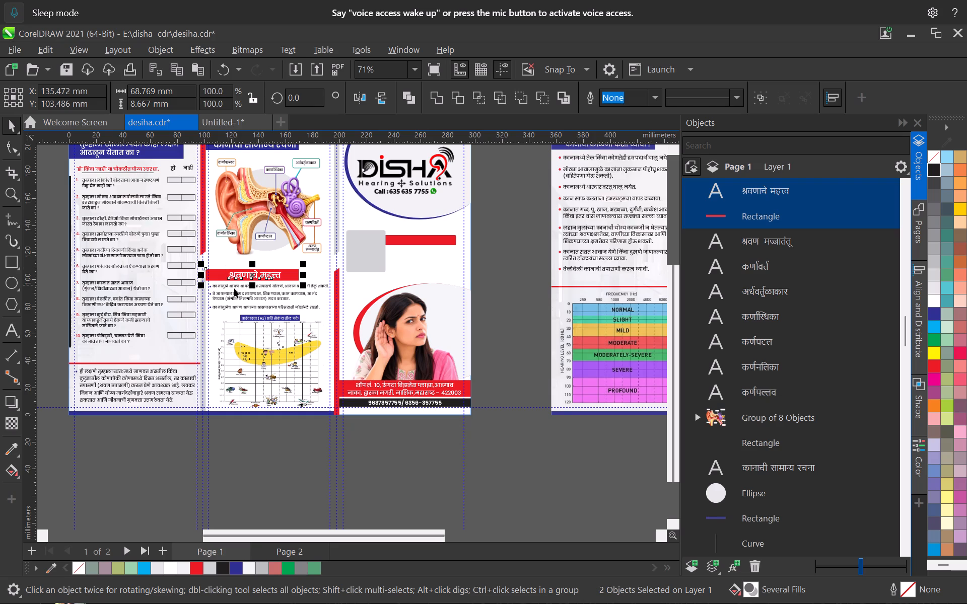
{"action": "key", "text": "ctrl+s"}
Review the overall layout of pages 1 and 2 of the brochure, checking each panel's headings, images and charts.
{"action": "scroll", "coordinate": [339, 273], "scroll_direction": "down", "scroll_amount": 4}
{"action": "middle_click_drag", "start_coordinate": [368, 277], "coordinate": [302, 340]}
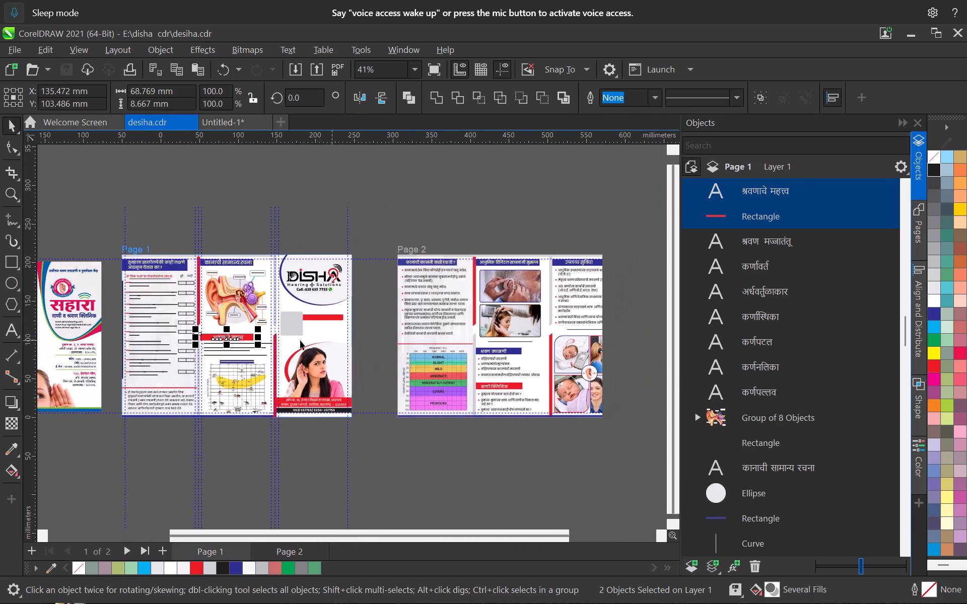
{"action": "scroll", "coordinate": [308, 327], "scroll_direction": "up", "scroll_amount": 4}
{"action": "scroll", "coordinate": [354, 328], "scroll_direction": "down", "scroll_amount": 4}
{"action": "middle_click_drag", "start_coordinate": [410, 320], "coordinate": [210, 330]}
{"action": "scroll", "coordinate": [384, 343], "scroll_direction": "up", "scroll_amount": 5}
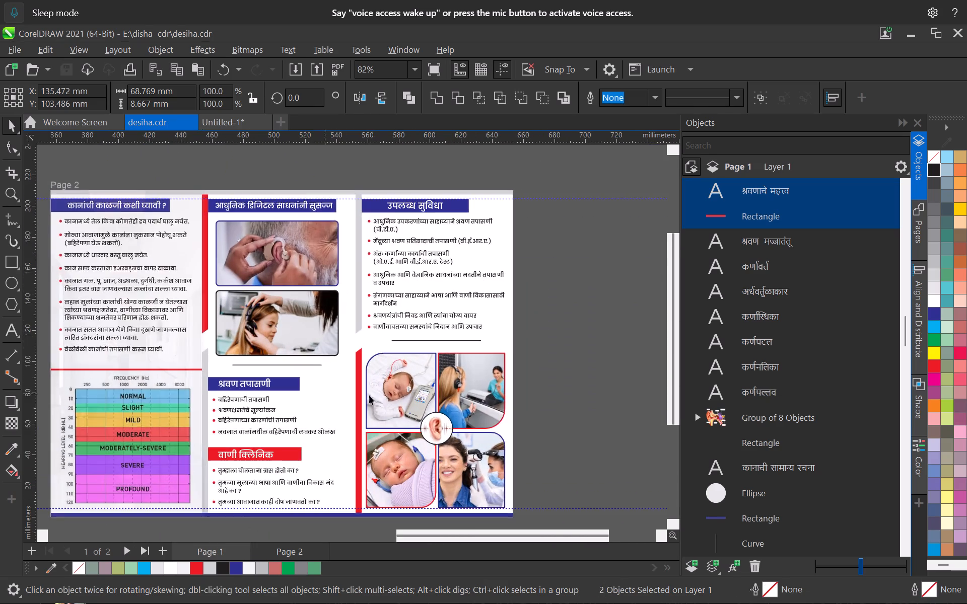
{"action": "scroll", "coordinate": [374, 397], "scroll_direction": "up", "scroll_amount": 7}
{"action": "scroll", "coordinate": [417, 335], "scroll_direction": "down", "scroll_amount": 16}
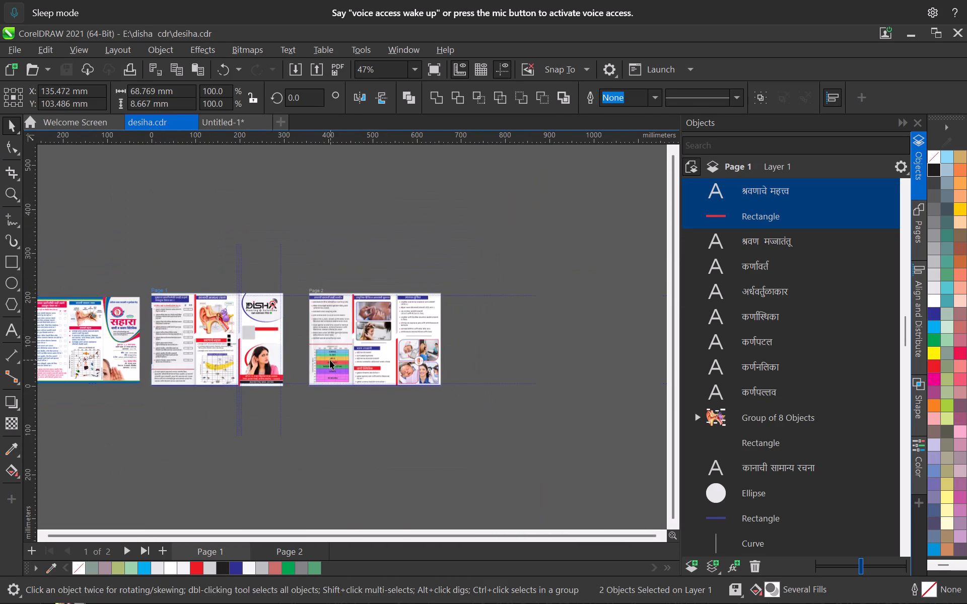
{"action": "middle_click_drag", "start_coordinate": [330, 360], "coordinate": [351, 337]}
{"action": "scroll", "coordinate": [356, 336], "scroll_direction": "up", "scroll_amount": 5}
{"action": "scroll", "coordinate": [464, 351], "scroll_direction": "up", "scroll_amount": 3}
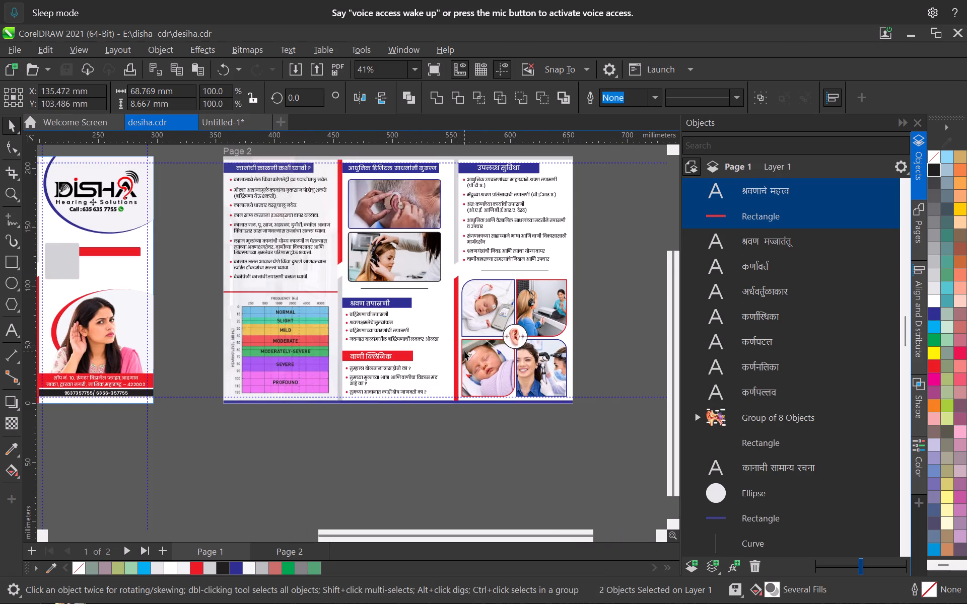
{"action": "scroll", "coordinate": [378, 348], "scroll_direction": "down", "scroll_amount": 5}
{"action": "middle_click_drag", "start_coordinate": [311, 356], "coordinate": [522, 381]}
{"action": "scroll", "coordinate": [521, 382], "scroll_direction": "down", "scroll_amount": 1}
{"action": "scroll", "coordinate": [518, 384], "scroll_direction": "up", "scroll_amount": 8}
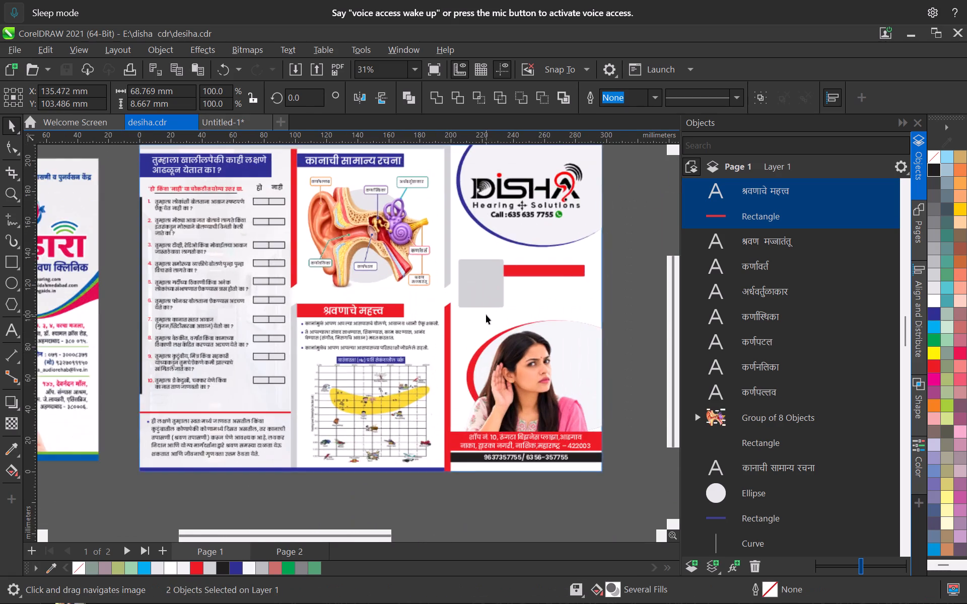
{"action": "middle_click_drag", "start_coordinate": [486, 315], "coordinate": [389, 356]}
Save the desiha.cdr brochure.
{"action": "key", "text": "ctrl+s"}
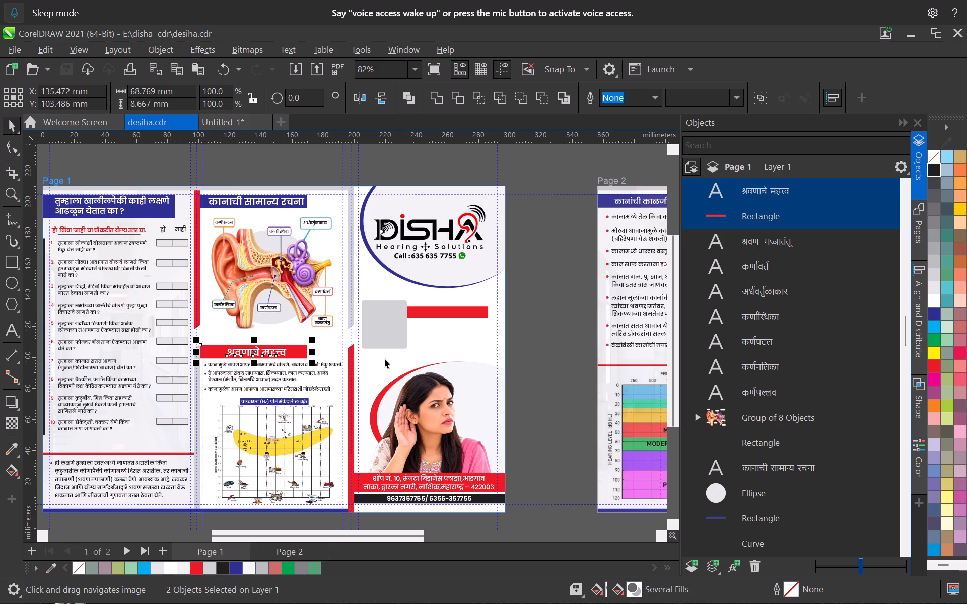
Switch from CorelDRAW to WhatsApp.
{"action": "key", "text": "alt+Tab"}
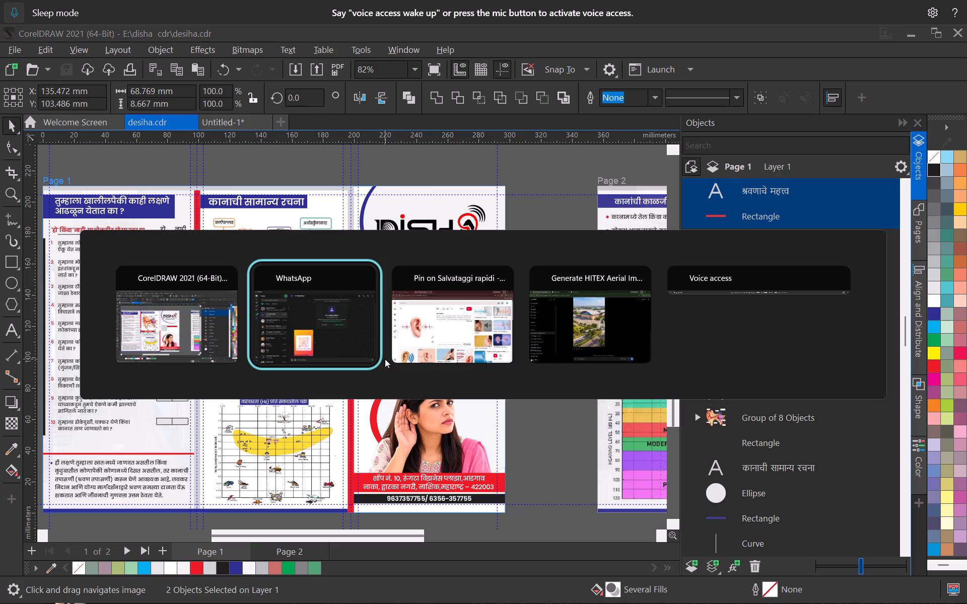
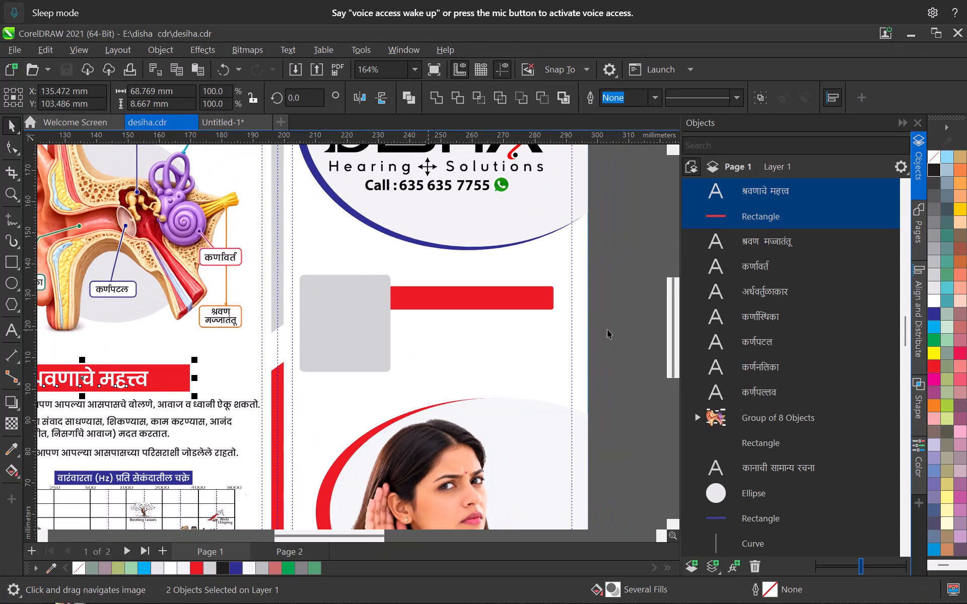
Deselect the श्रवणाचे महत्त्व heading and its red bar on page 1.
{"action": "left_click", "coordinate": [607, 329]}
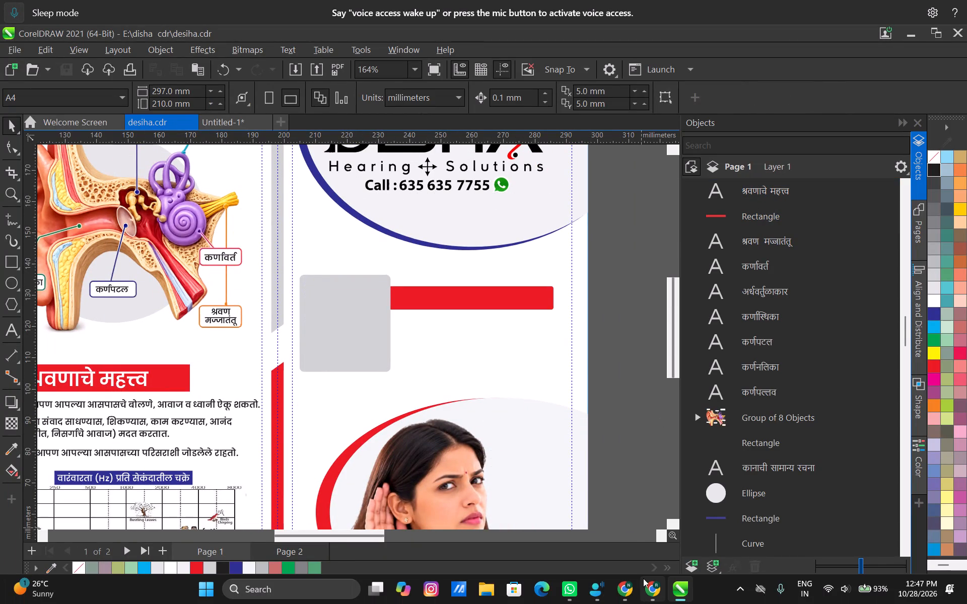
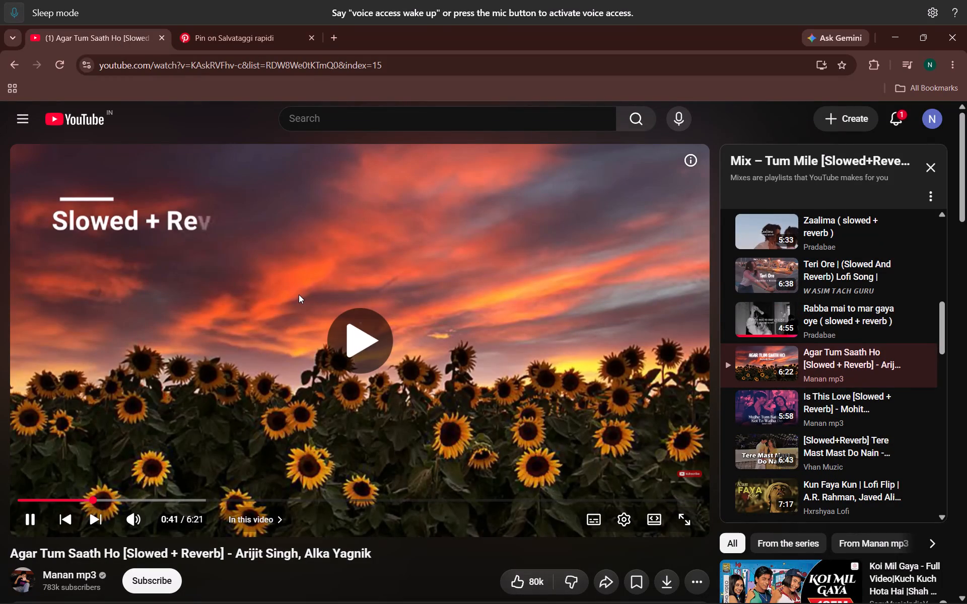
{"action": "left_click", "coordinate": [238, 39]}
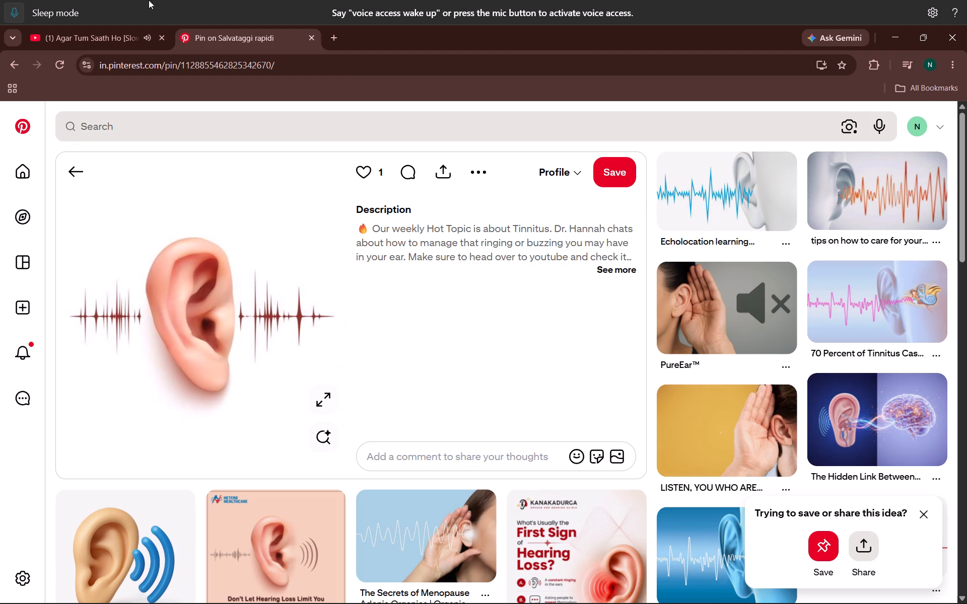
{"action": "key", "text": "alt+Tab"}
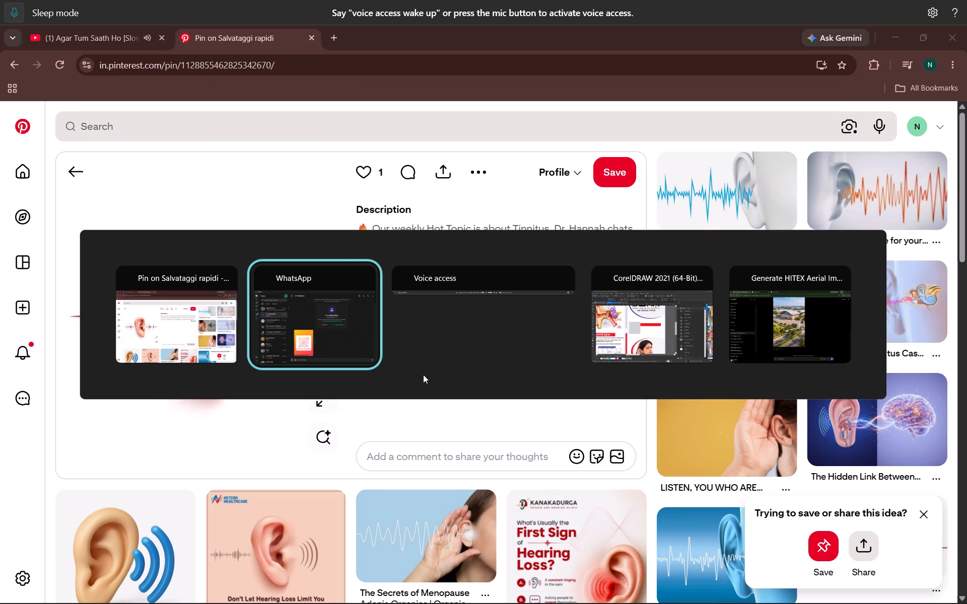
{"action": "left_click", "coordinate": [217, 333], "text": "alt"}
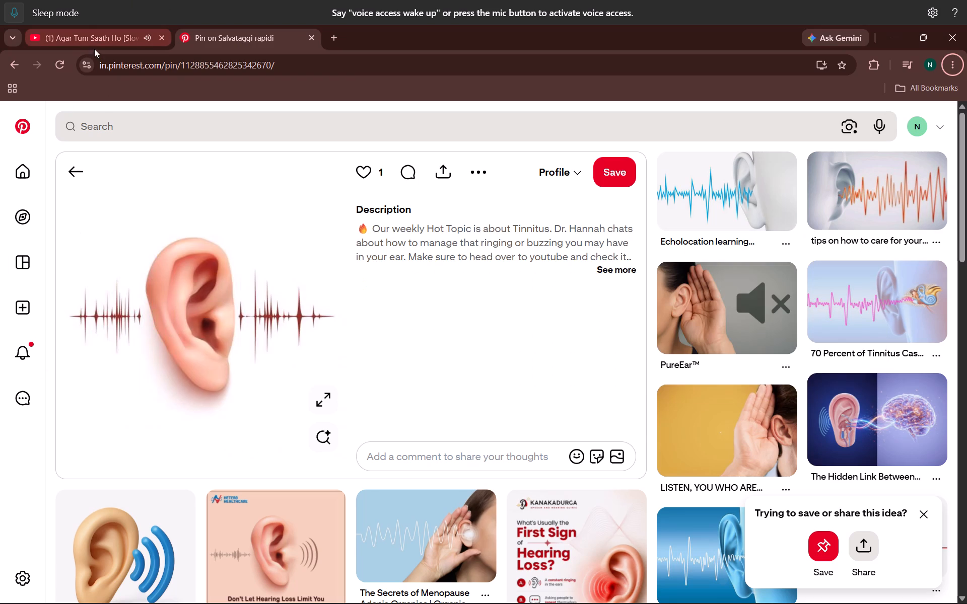
Play the Rahat Fateh Ali Khan Mashup by MSM from the YouTube mix playlist and skip its opening advert.
{"action": "left_click", "coordinate": [91, 37]}
{"action": "scroll", "coordinate": [790, 358], "scroll_direction": "up", "scroll_amount": 4}
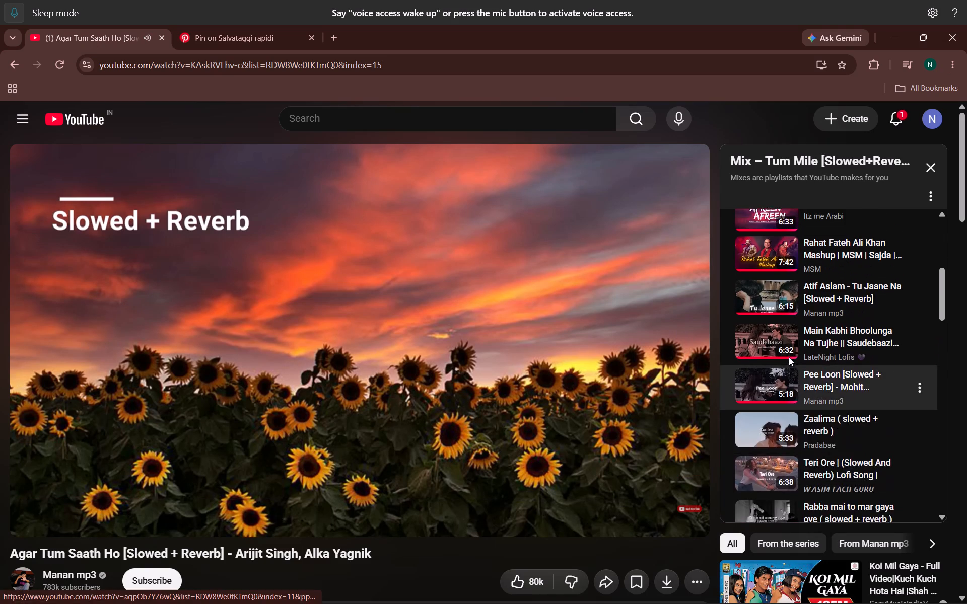
{"action": "scroll", "coordinate": [789, 357], "scroll_direction": "up", "scroll_amount": 1}
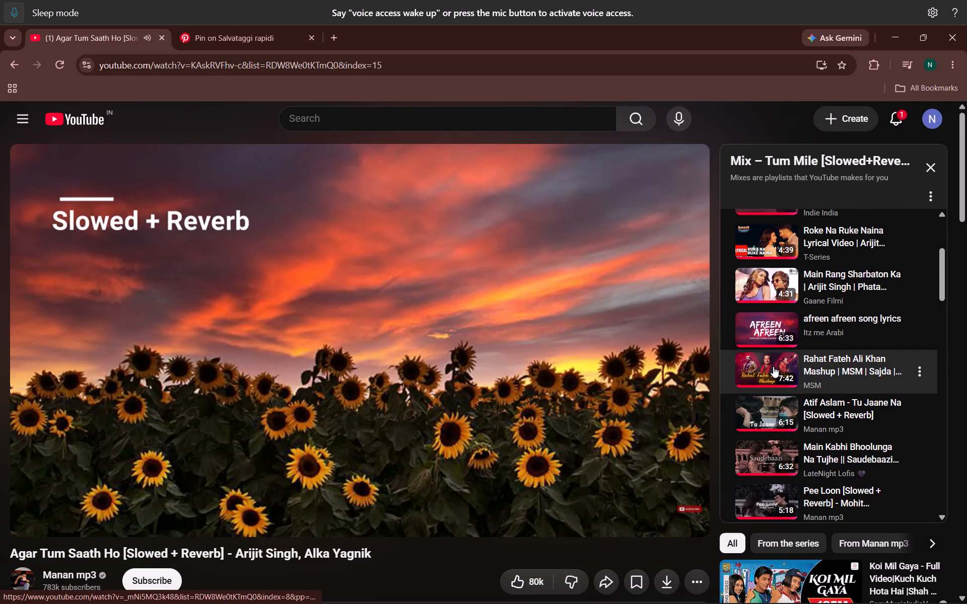
{"action": "left_click", "coordinate": [773, 366]}
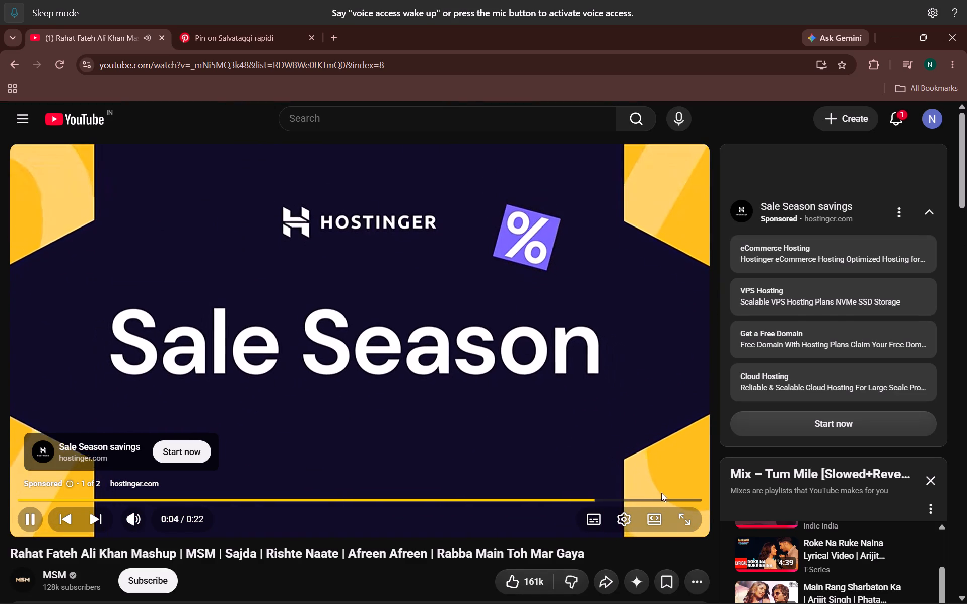
{"action": "left_click", "coordinate": [674, 482]}
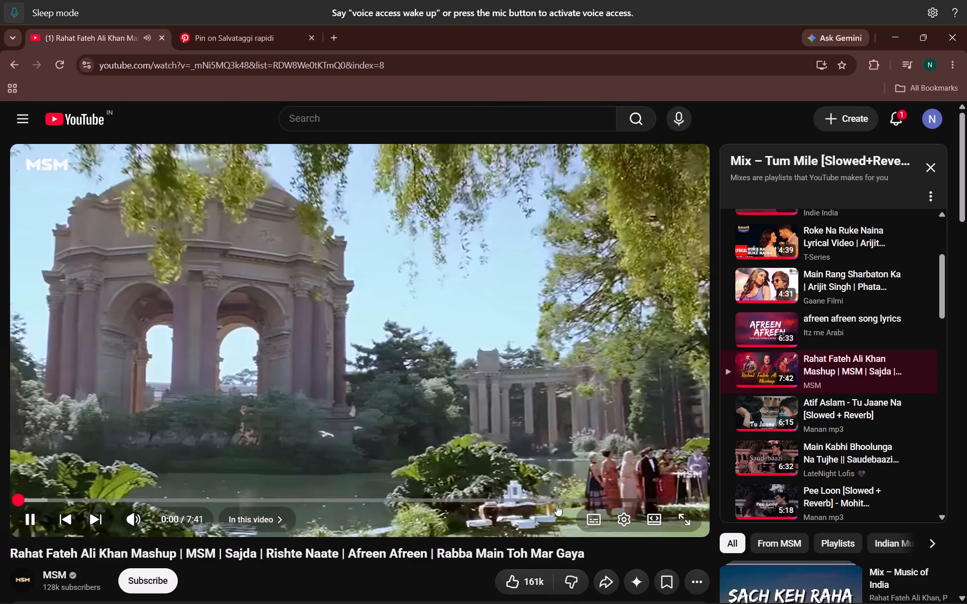
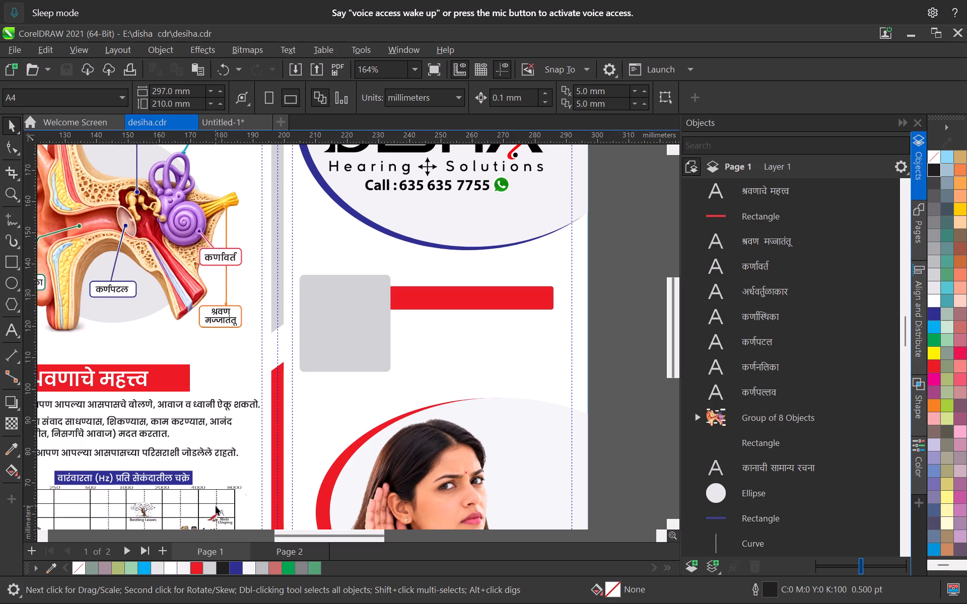
Look over the layout of the cover spread and the inner spread placed beside it.
{"action": "scroll", "coordinate": [389, 441], "scroll_direction": "down", "scroll_amount": 2, "text": "alt"}
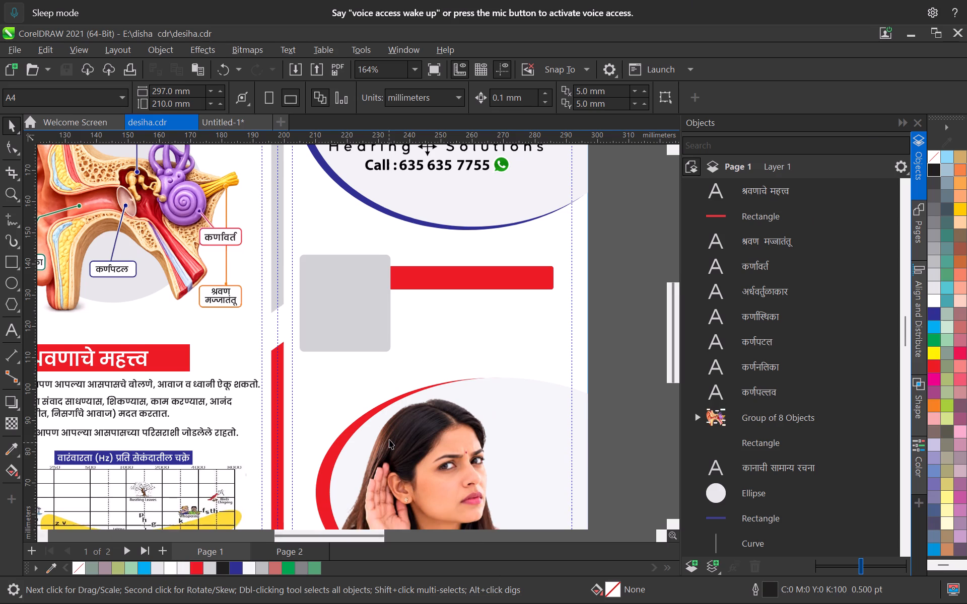
{"action": "scroll", "coordinate": [389, 439], "scroll_direction": "down", "scroll_amount": 3, "text": "alt"}
{"action": "scroll", "coordinate": [389, 439], "scroll_direction": "up", "scroll_amount": 1, "text": "alt"}
{"action": "scroll", "coordinate": [389, 438], "scroll_direction": "down", "scroll_amount": 2}
{"action": "scroll", "coordinate": [374, 374], "scroll_direction": "down", "scroll_amount": 9}
{"action": "middle_click_drag", "start_coordinate": [424, 402], "coordinate": [283, 339]}
{"action": "scroll", "coordinate": [477, 362], "scroll_direction": "up", "scroll_amount": 5}
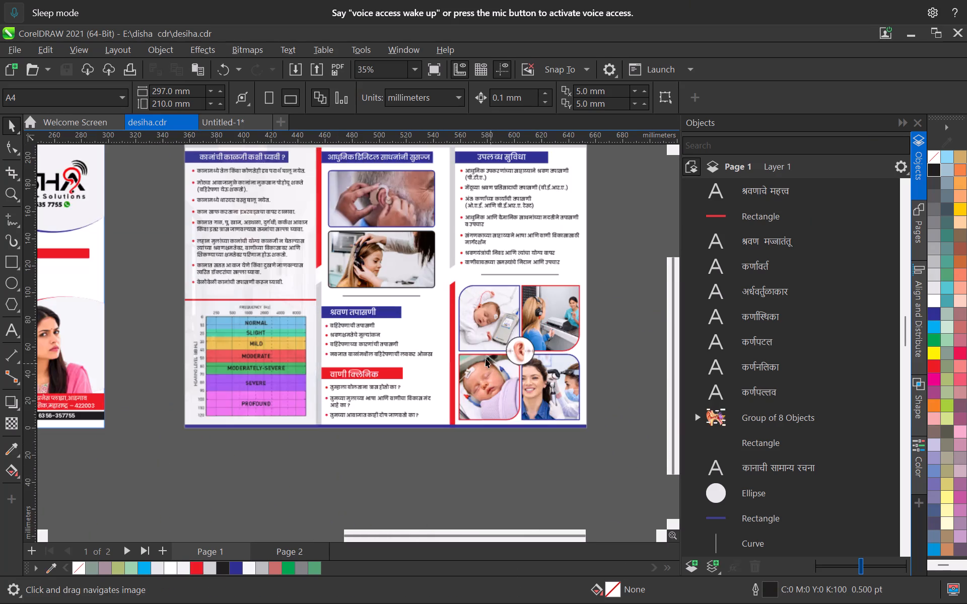
{"action": "scroll", "coordinate": [461, 345], "scroll_direction": "up", "scroll_amount": 3}
{"action": "scroll", "coordinate": [393, 343], "scroll_direction": "down", "scroll_amount": 4}
{"action": "middle_click_drag", "start_coordinate": [390, 338], "coordinate": [558, 443]}
{"action": "middle_click_drag", "start_coordinate": [328, 412], "coordinate": [519, 410]}
{"action": "scroll", "coordinate": [217, 393], "scroll_direction": "up", "scroll_amount": 3}
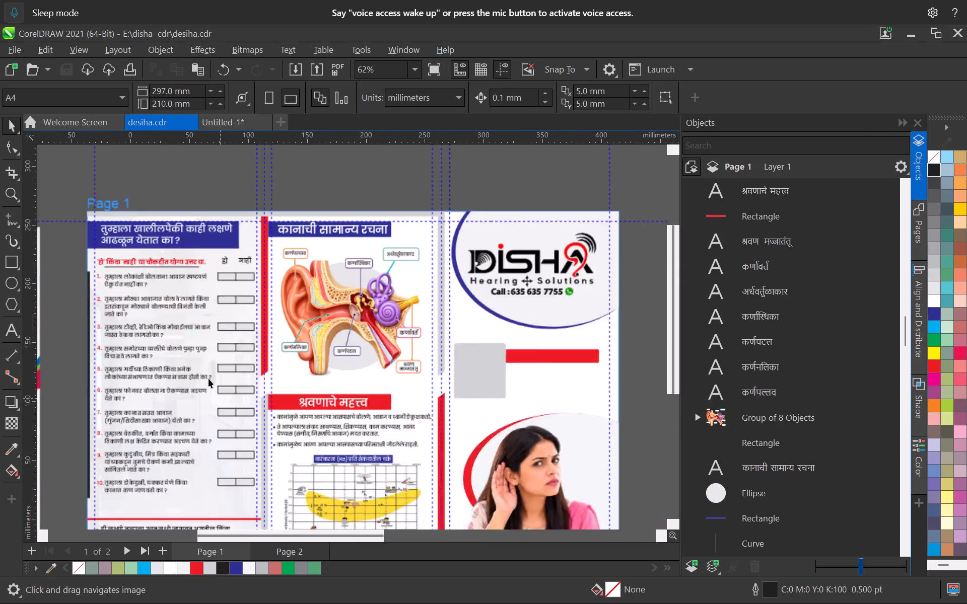
Proofread the श्रवणाचे महत्त्व heading and its three bullet points above the frequency chart on Page 1.
{"action": "scroll", "coordinate": [209, 379], "scroll_direction": "up", "scroll_amount": 2}
{"action": "scroll", "coordinate": [289, 414], "scroll_direction": "down", "scroll_amount": 2}
{"action": "middle_click_drag", "start_coordinate": [307, 425], "coordinate": [255, 328]}
{"action": "scroll", "coordinate": [256, 331], "scroll_direction": "up", "scroll_amount": 9}
{"action": "middle_click_drag", "start_coordinate": [291, 393], "coordinate": [352, 523]}
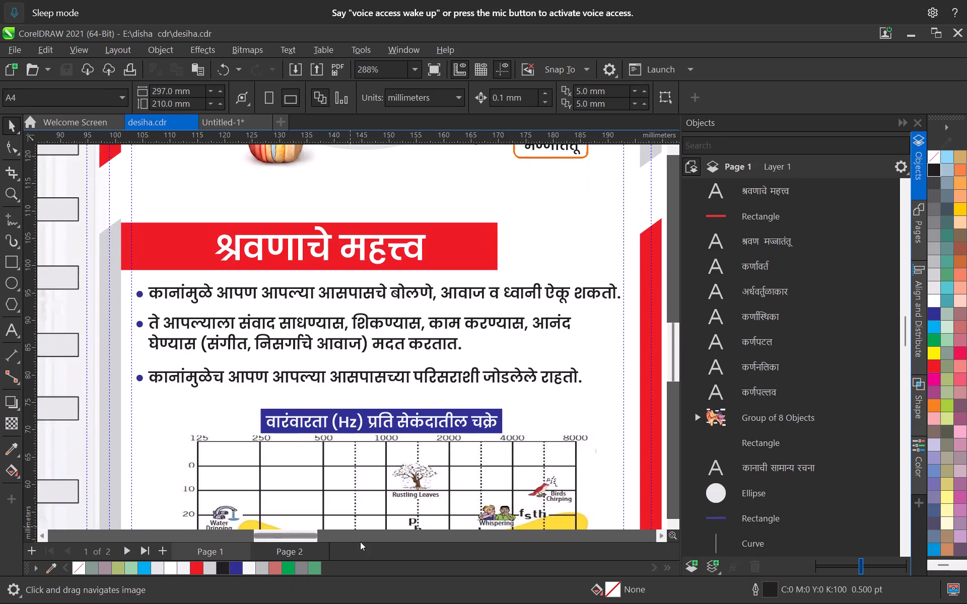
{"action": "scroll", "coordinate": [261, 313], "scroll_direction": "up", "scroll_amount": 3}
{"action": "scroll", "coordinate": [140, 322], "scroll_direction": "down", "scroll_amount": 3}
{"action": "scroll", "coordinate": [222, 312], "scroll_direction": "up", "scroll_amount": 3}
{"action": "scroll", "coordinate": [271, 307], "scroll_direction": "down", "scroll_amount": 1}
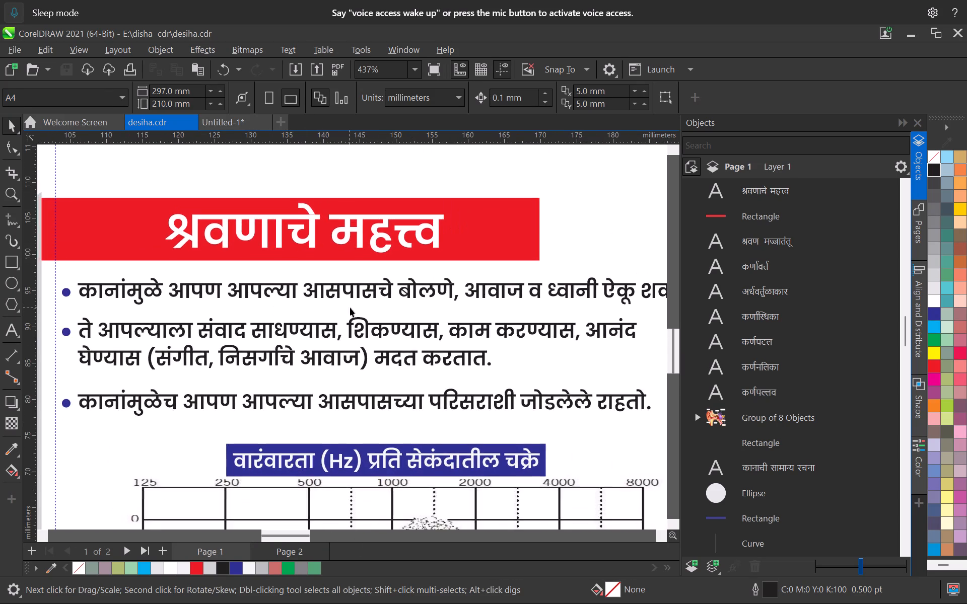
{"action": "middle_click_drag", "start_coordinate": [350, 308], "coordinate": [219, 338]}
{"action": "scroll", "coordinate": [218, 339], "scroll_direction": "up", "scroll_amount": 1}
{"action": "scroll", "coordinate": [365, 333], "scroll_direction": "down", "scroll_amount": 2}
{"action": "middle_click_drag", "start_coordinate": [356, 327], "coordinate": [257, 325]}
{"action": "scroll", "coordinate": [278, 332], "scroll_direction": "up", "scroll_amount": 3}
{"action": "scroll", "coordinate": [241, 353], "scroll_direction": "down", "scroll_amount": 3}
{"action": "middle_click_drag", "start_coordinate": [225, 351], "coordinate": [503, 316]}
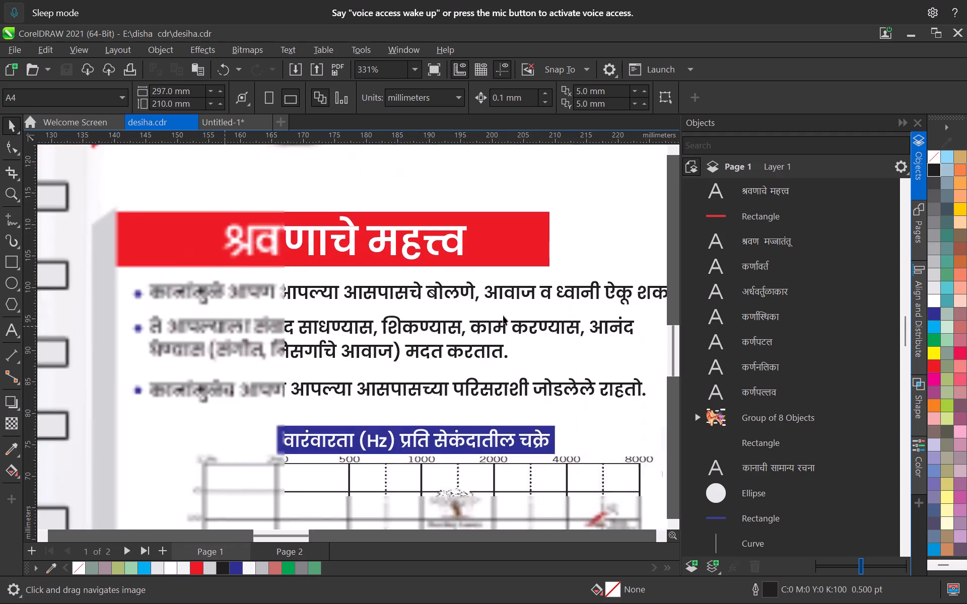
{"action": "middle_click_drag", "start_coordinate": [503, 316], "coordinate": [503, 316]}
Proofread the symptom questionnaire on Page 1, from its heading and हो/नाही instruction line through the first questions and answer boxes.
{"action": "scroll", "coordinate": [164, 327], "scroll_direction": "down", "scroll_amount": 5}
{"action": "middle_click_drag", "start_coordinate": [158, 314], "coordinate": [464, 389]}
{"action": "middle_click_drag", "start_coordinate": [224, 292], "coordinate": [281, 420]}
{"action": "scroll", "coordinate": [234, 245], "scroll_direction": "up", "scroll_amount": 3}
{"action": "middle_click_drag", "start_coordinate": [234, 240], "coordinate": [172, 357]}
{"action": "scroll", "coordinate": [234, 240], "scroll_direction": "up", "scroll_amount": 1}
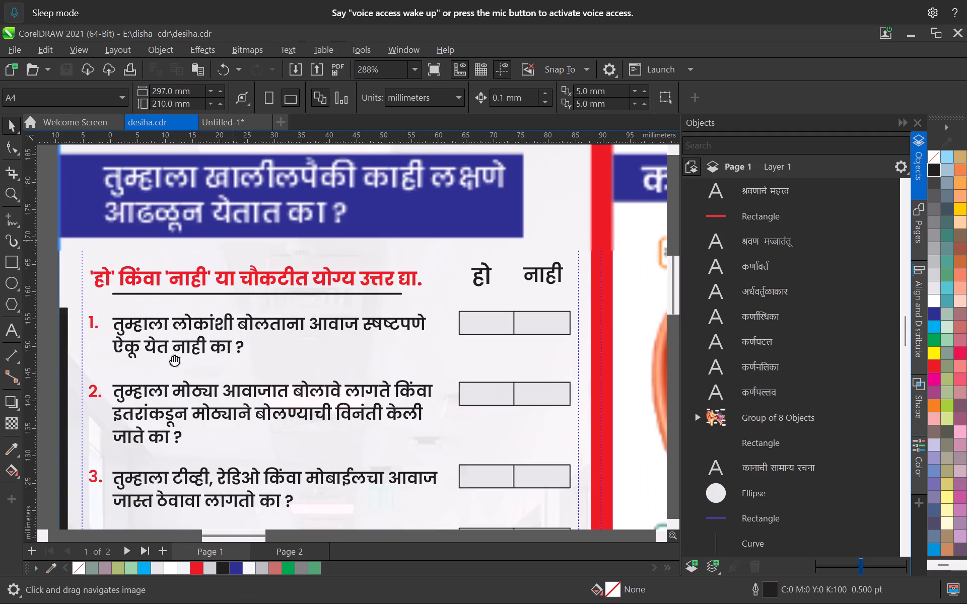
{"action": "middle_click_drag", "start_coordinate": [172, 357], "coordinate": [168, 361]}
{"action": "scroll", "coordinate": [128, 312], "scroll_direction": "up", "scroll_amount": 2}
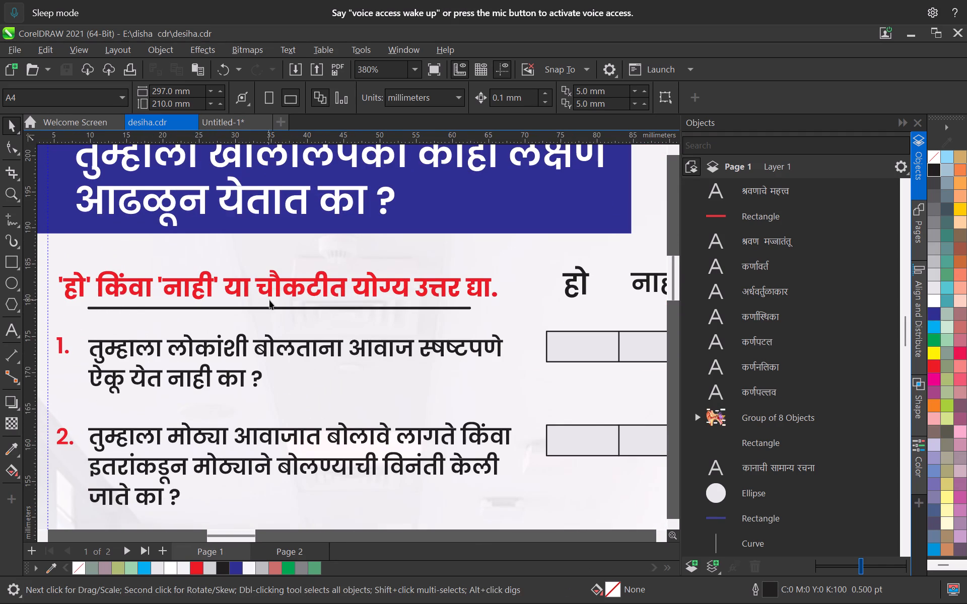
{"action": "scroll", "coordinate": [418, 297], "scroll_direction": "up", "scroll_amount": 1}
{"action": "scroll", "coordinate": [419, 296], "scroll_direction": "down", "scroll_amount": 3}
{"action": "scroll", "coordinate": [184, 351], "scroll_direction": "up", "scroll_amount": 2}
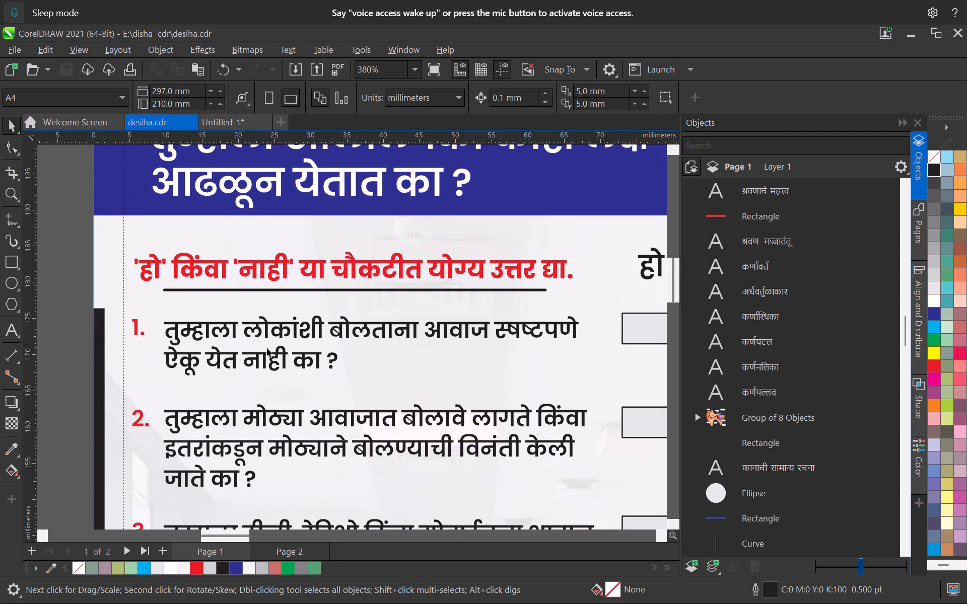
{"action": "middle_click_drag", "start_coordinate": [394, 348], "coordinate": [296, 329]}
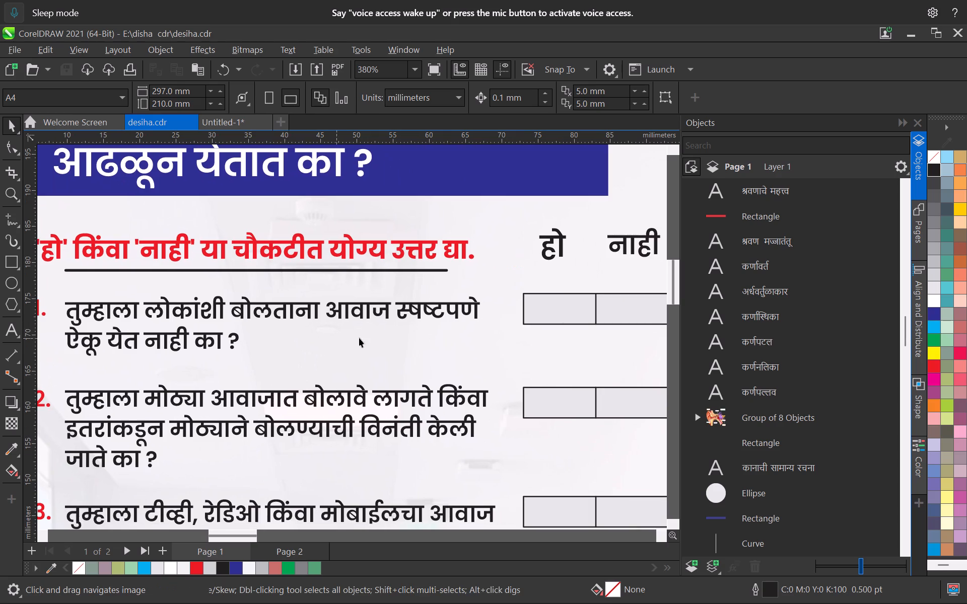
{"action": "scroll", "coordinate": [72, 381], "scroll_direction": "down", "scroll_amount": 4}
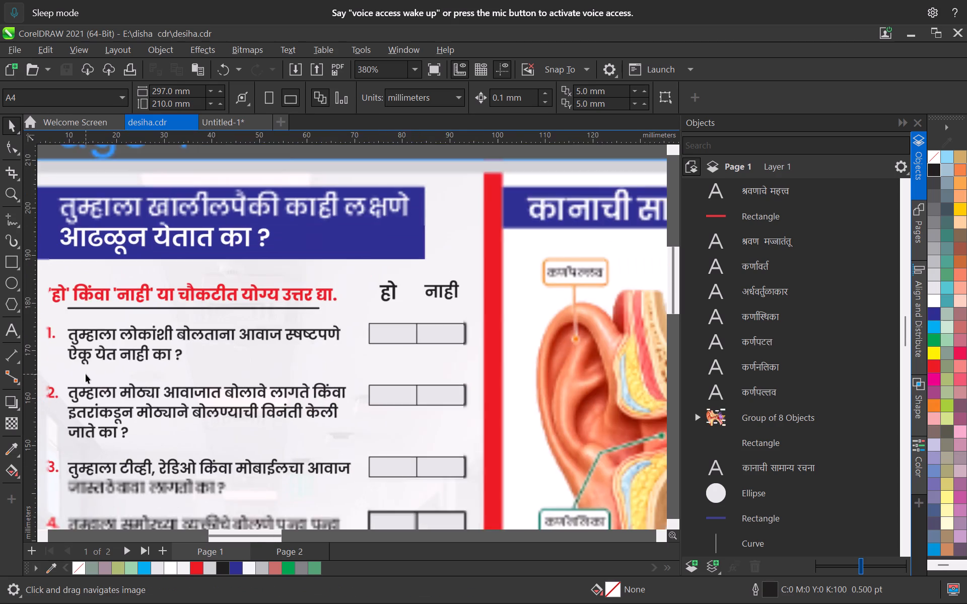
{"action": "middle_click_drag", "start_coordinate": [90, 374], "coordinate": [268, 335]}
{"action": "scroll", "coordinate": [279, 341], "scroll_direction": "up", "scroll_amount": 4}
{"action": "middle_click_drag", "start_coordinate": [326, 375], "coordinate": [232, 358]}
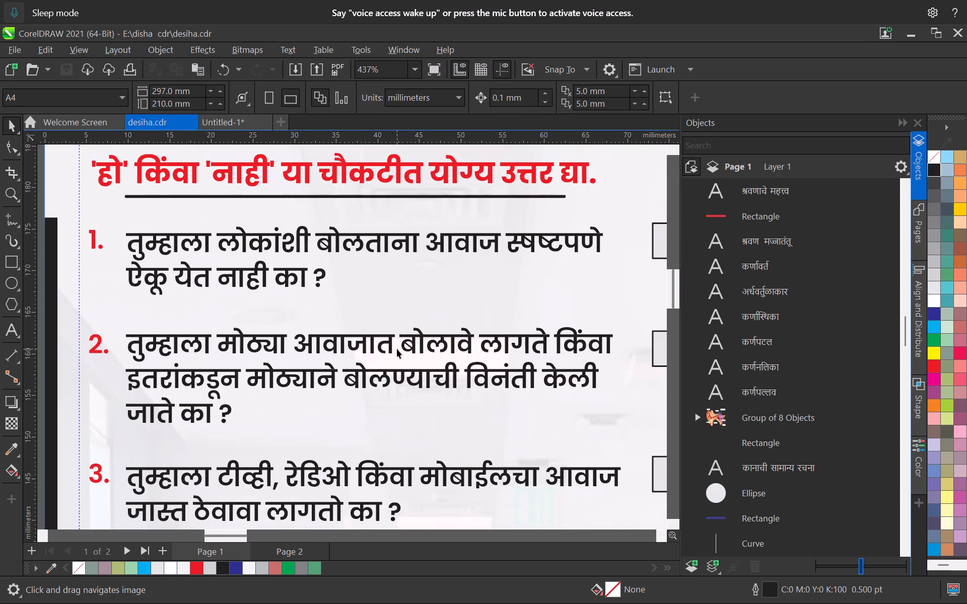
{"action": "middle_click_drag", "start_coordinate": [375, 347], "coordinate": [261, 339]}
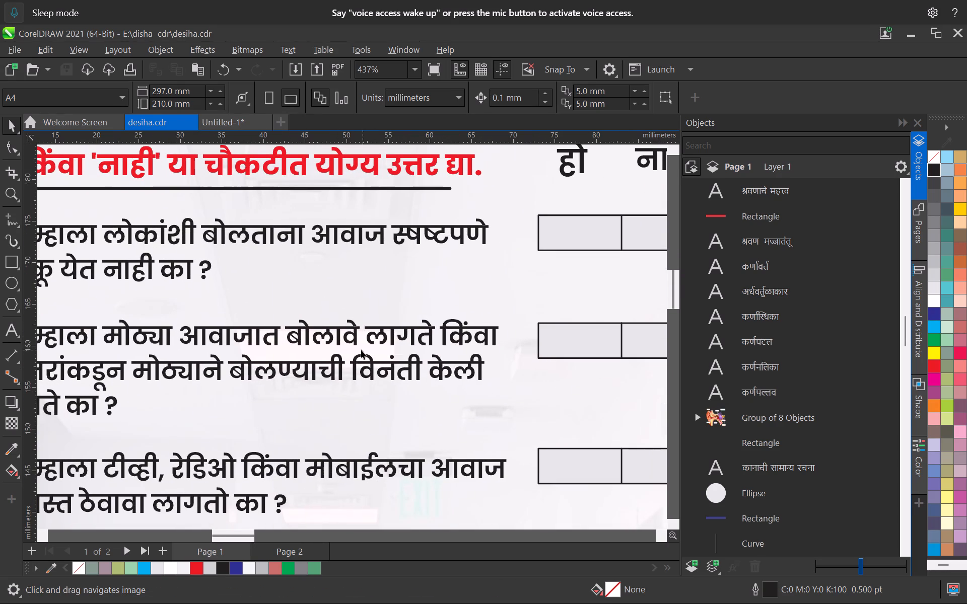
{"action": "scroll", "coordinate": [370, 351], "scroll_direction": "down", "scroll_amount": 3}
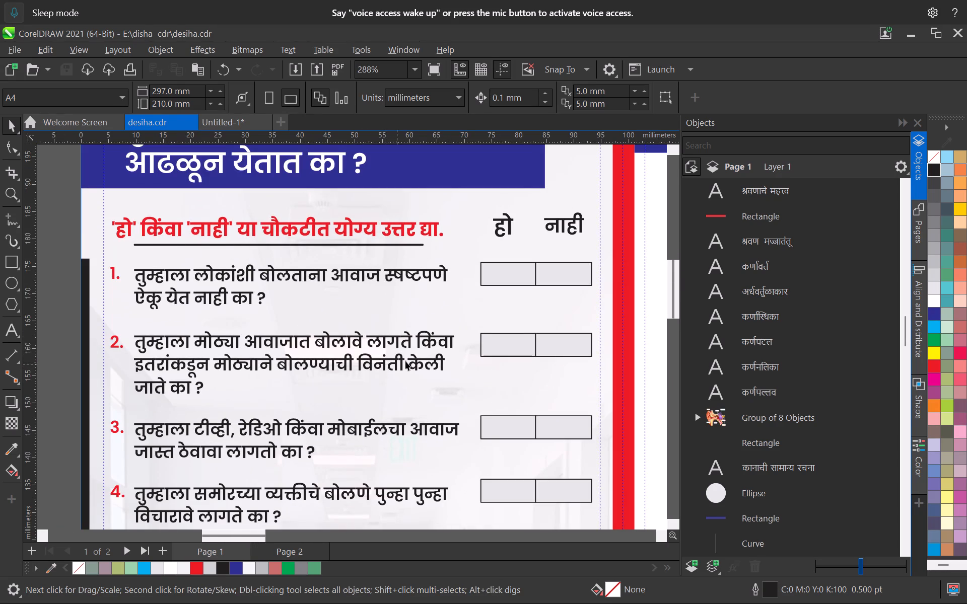
{"action": "scroll", "coordinate": [406, 357], "scroll_direction": "up", "scroll_amount": 2}
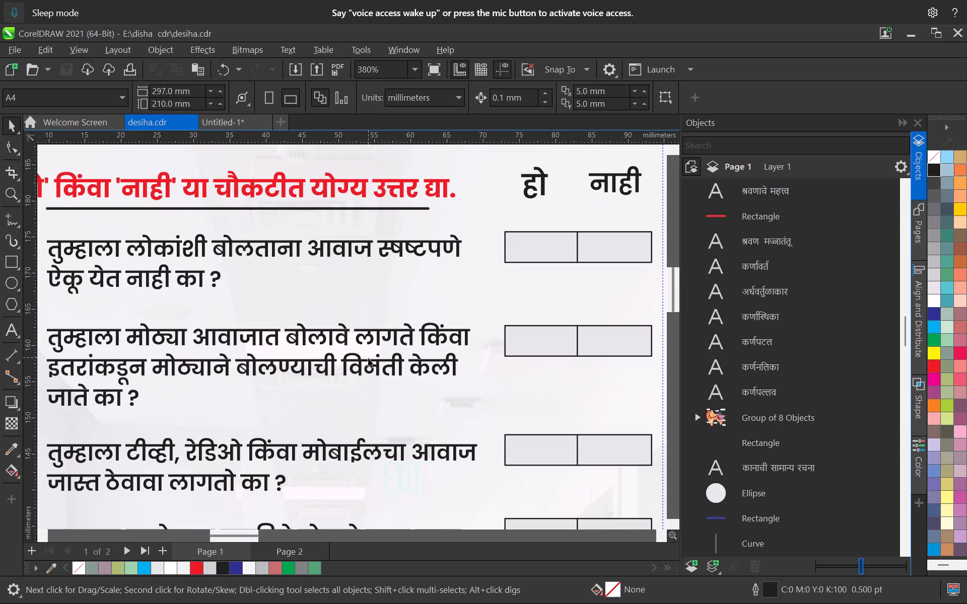
{"action": "scroll", "coordinate": [373, 355], "scroll_direction": "down", "scroll_amount": 2}
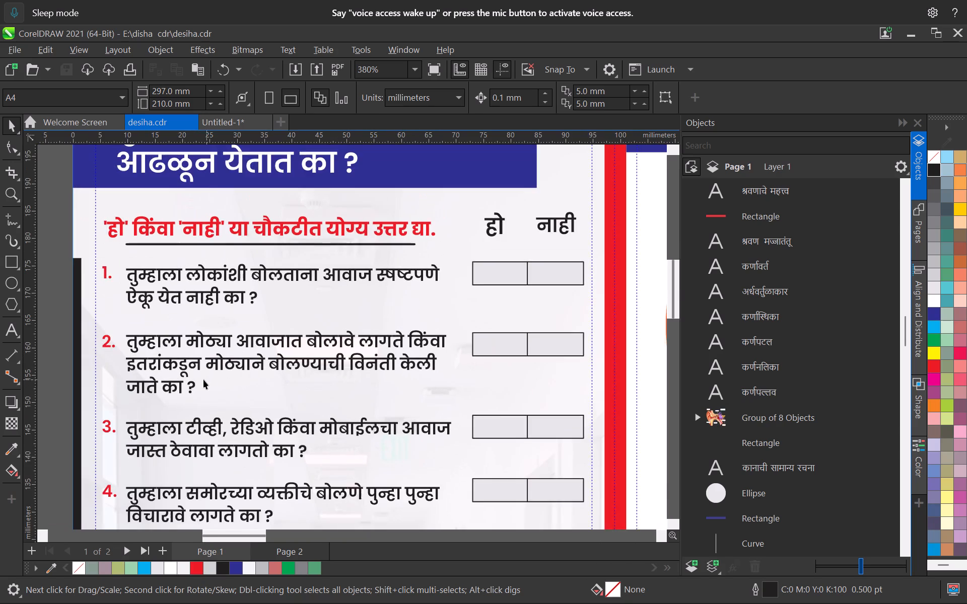
{"action": "middle_click_drag", "start_coordinate": [203, 380], "coordinate": [309, 377]}
{"action": "scroll", "coordinate": [237, 379], "scroll_direction": "up", "scroll_amount": 2}
{"action": "middle_click_drag", "start_coordinate": [316, 370], "coordinate": [206, 390]}
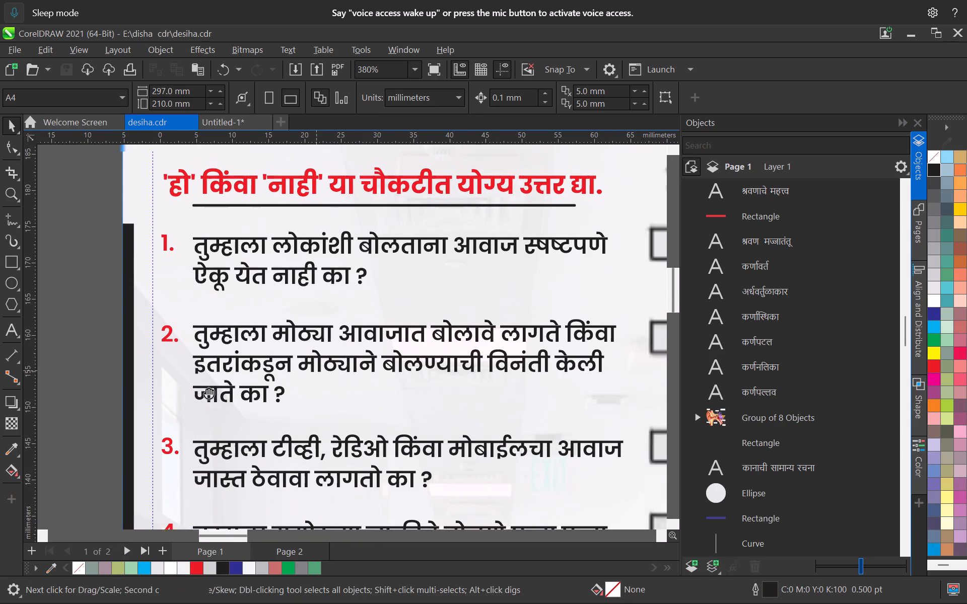
{"action": "middle_click_drag", "start_coordinate": [206, 390], "coordinate": [205, 390]}
{"action": "middle_click_drag", "start_coordinate": [426, 390], "coordinate": [388, 391]}
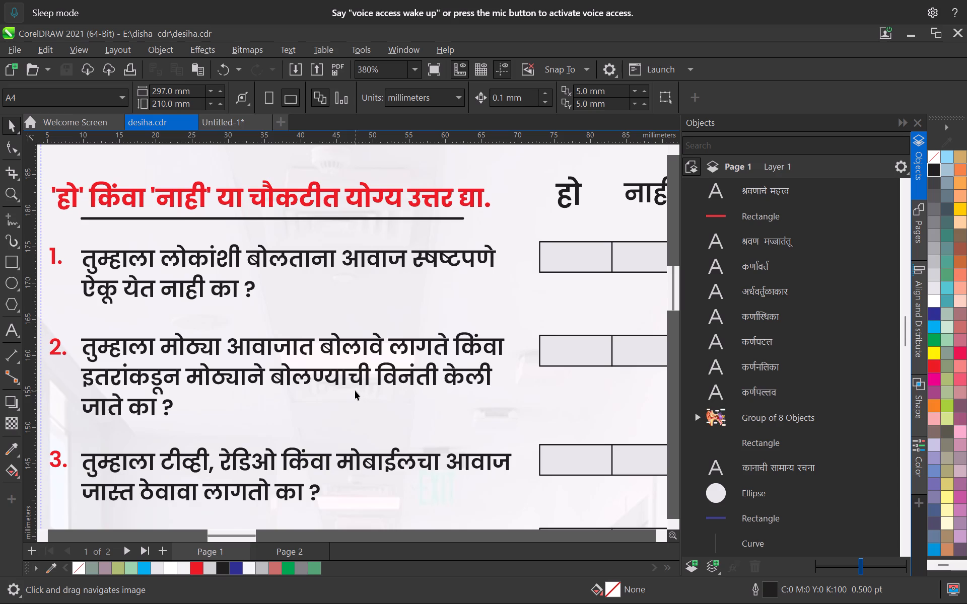
Switch from CorelDRAW to another open window.
{"action": "key", "text": "alt+Tab"}
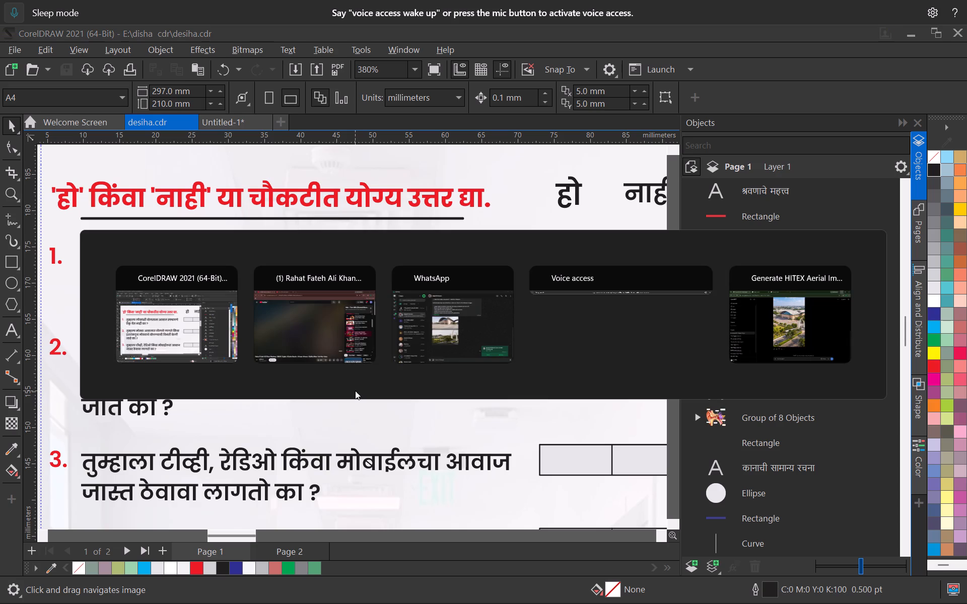